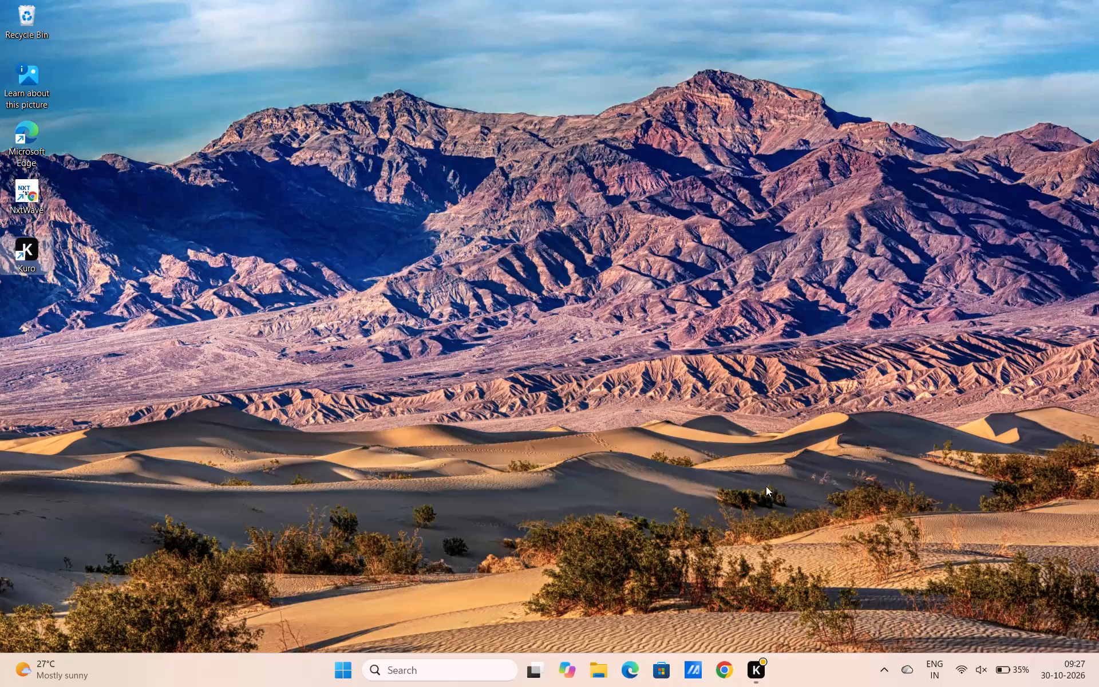
Open the NxtWave learning portal at learning.ccbp.in from its desktop shortcut.
left_click(725, 670)
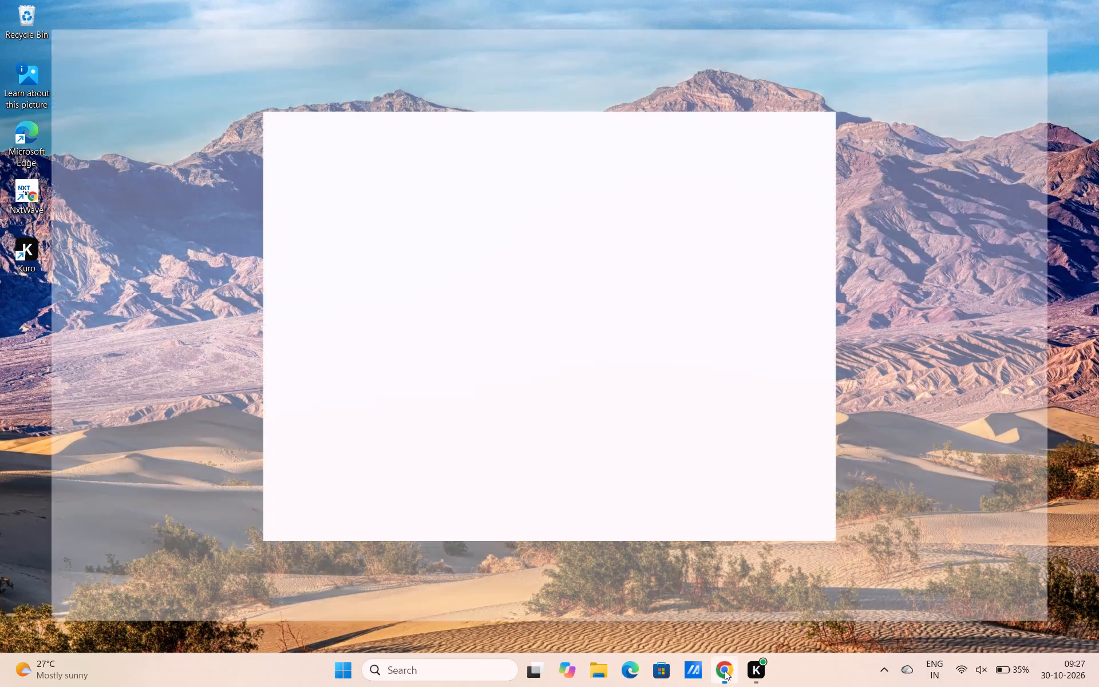
left_click(1098, 0)
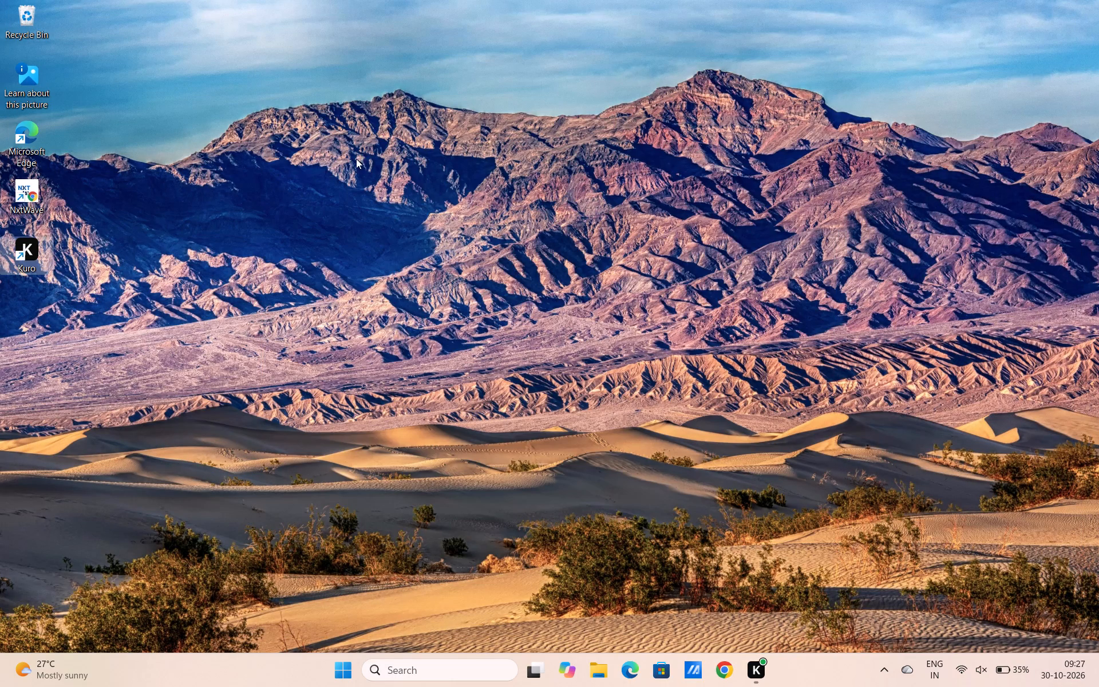
double_click(34, 187)
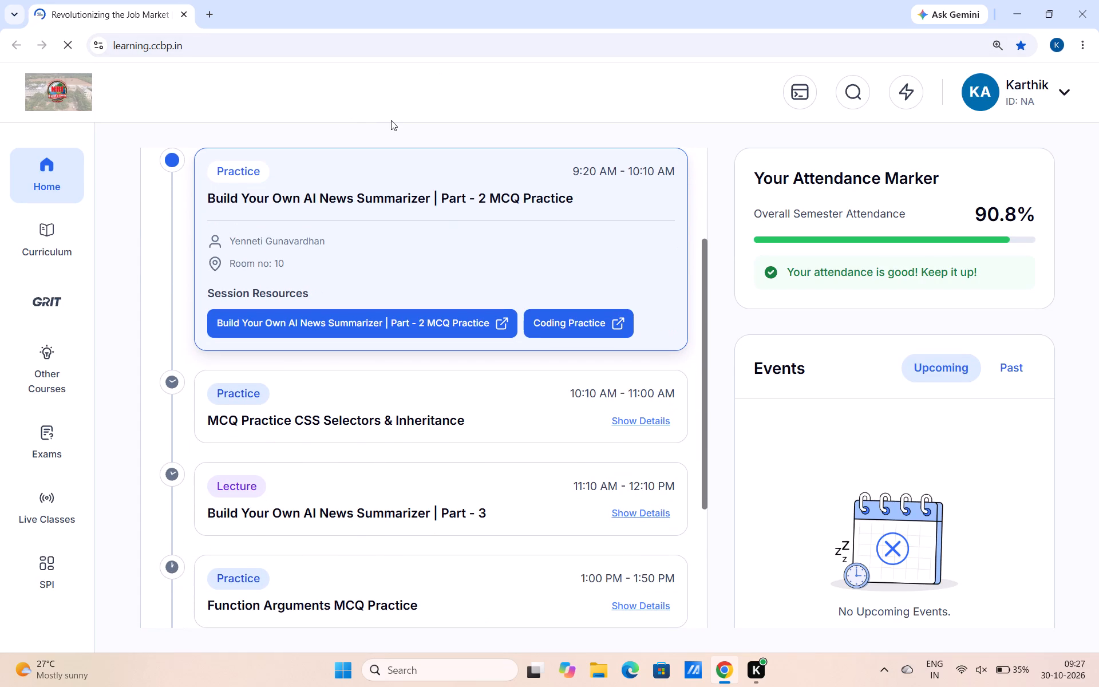
scroll(391, 120, "down", 3)
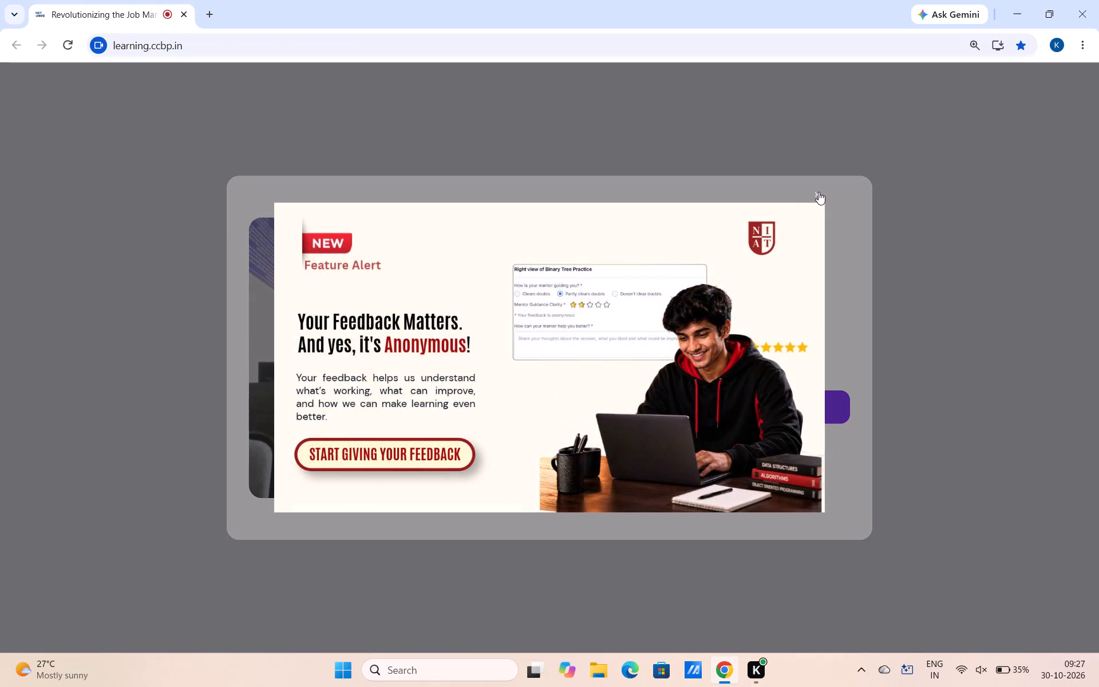
Dismiss the anonymous feedback feature announcement and start the Face ID verification.
left_click(819, 192)
left_click(720, 400)
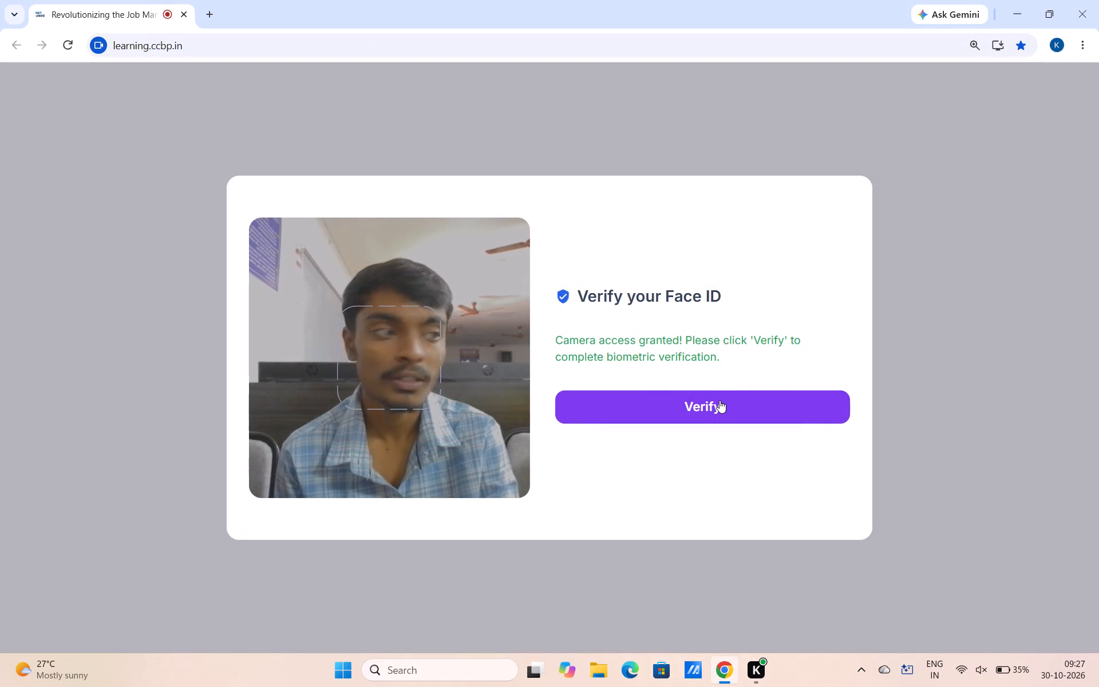
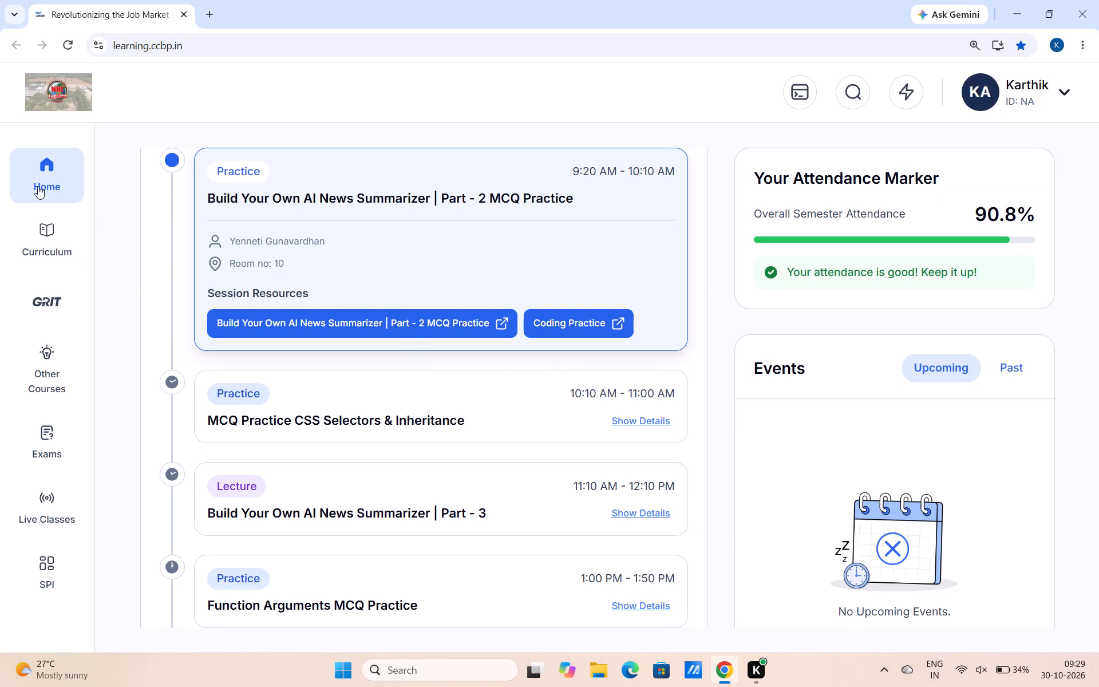
Check the schedules for October 28 and October 27, 2026, including the details of the GesturTech Workshop.
scroll(277, 238, "up", 4)
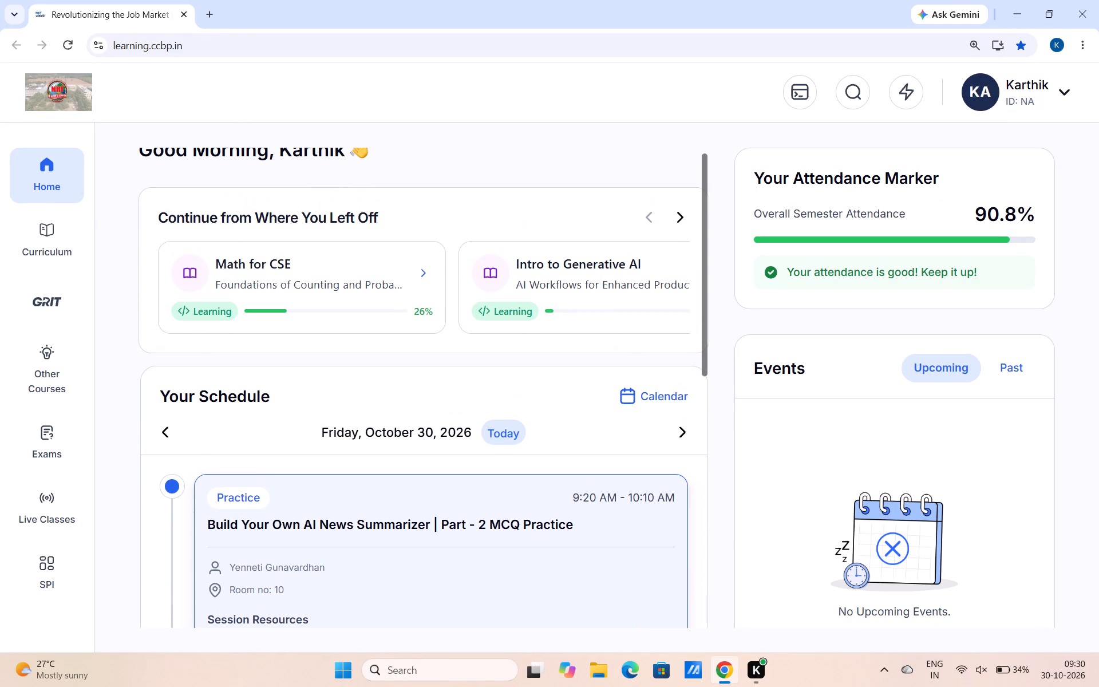
scroll(277, 238, "up", 1)
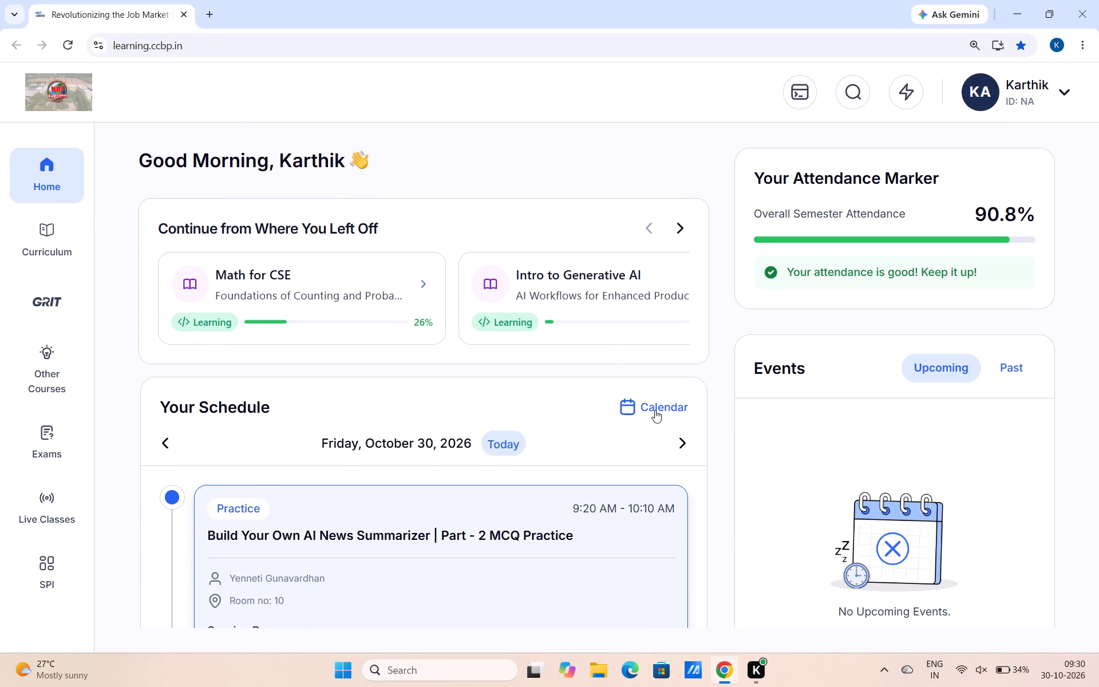
left_click(655, 410)
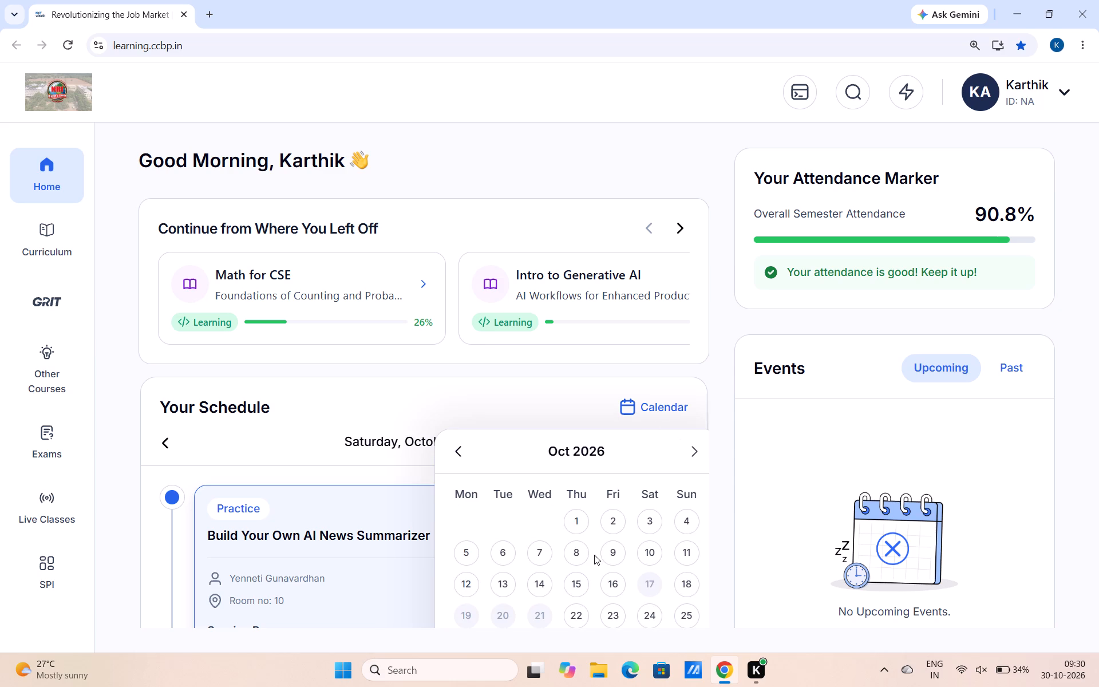
scroll(594, 555, "down", 1)
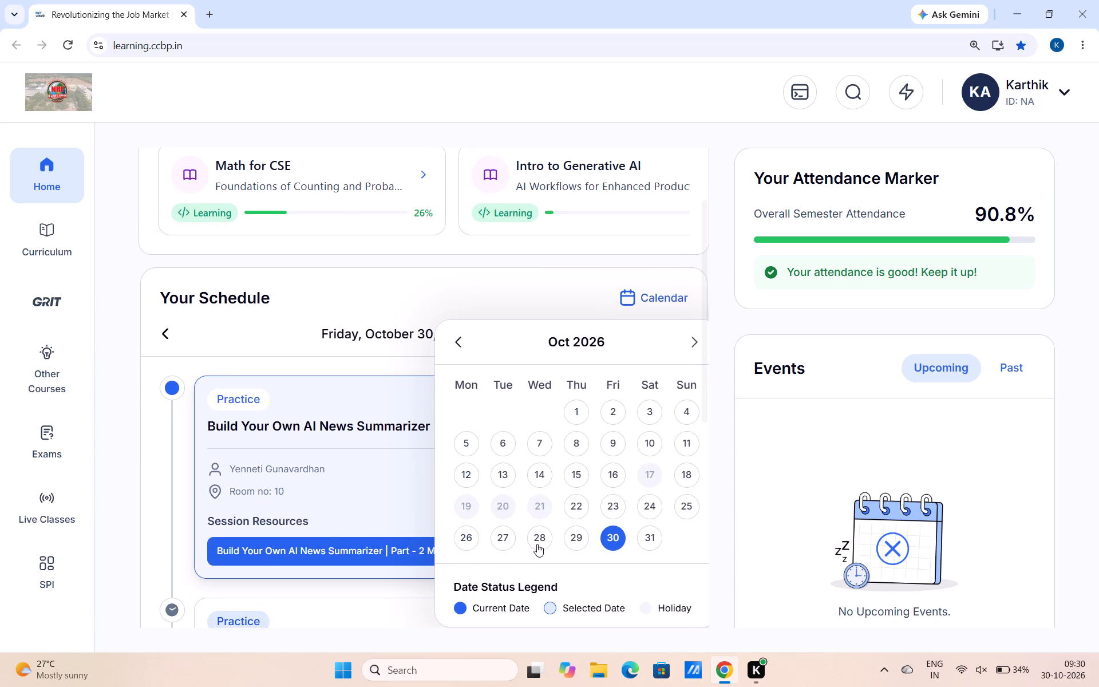
left_click(537, 544)
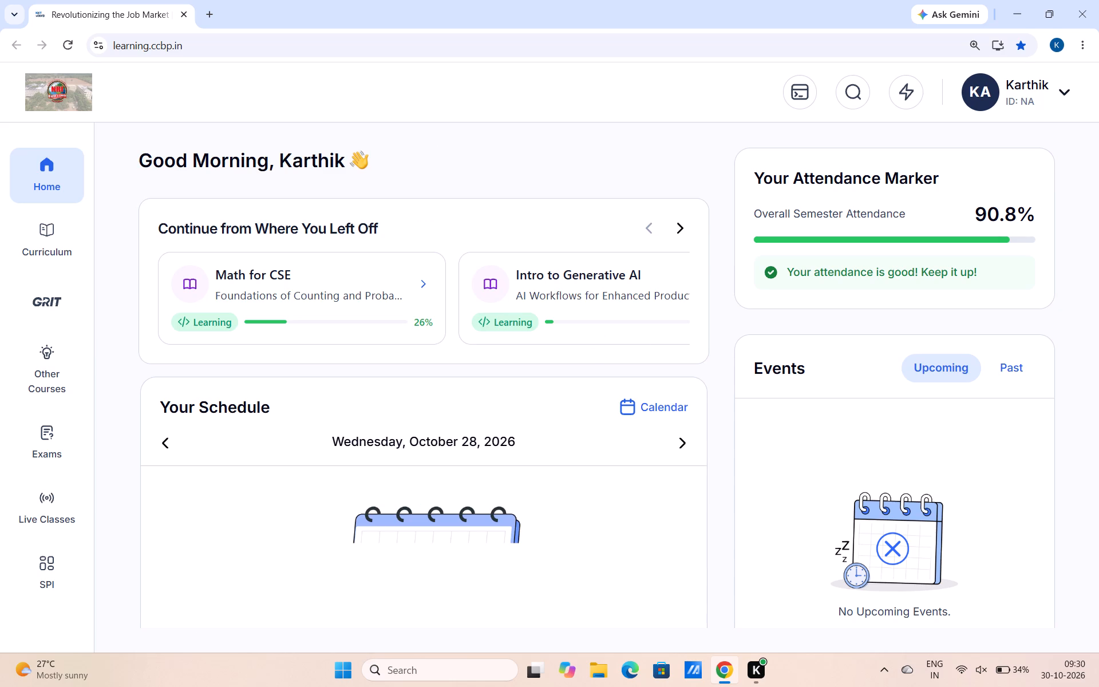
left_click(632, 401)
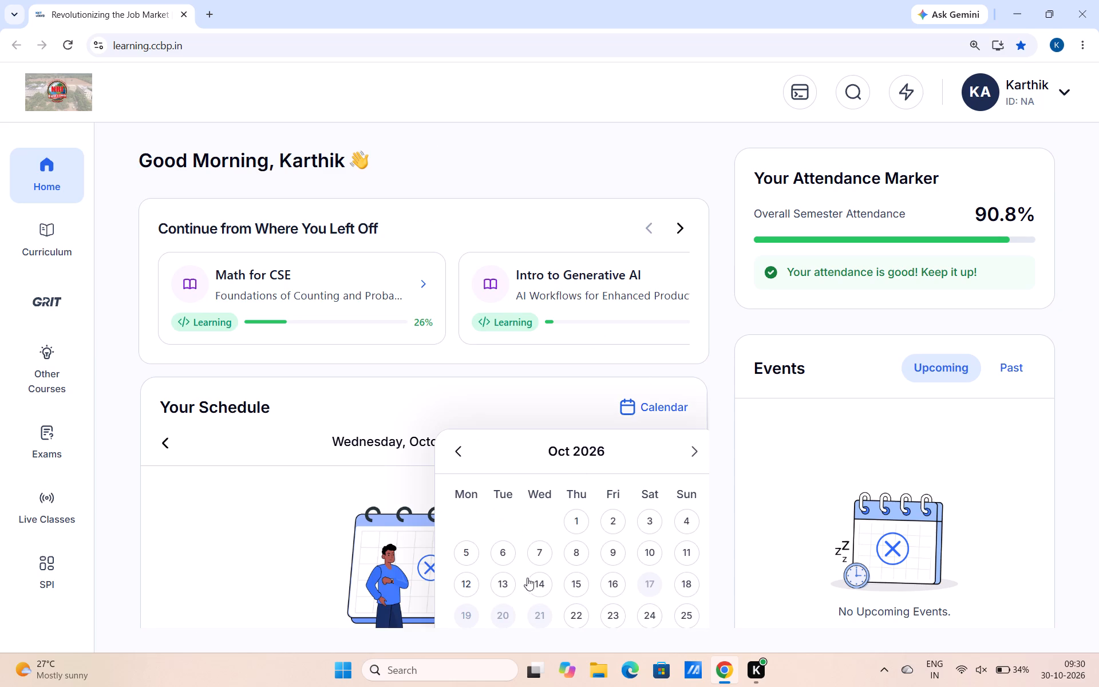
scroll(535, 593, "down", 2)
left_click(495, 487)
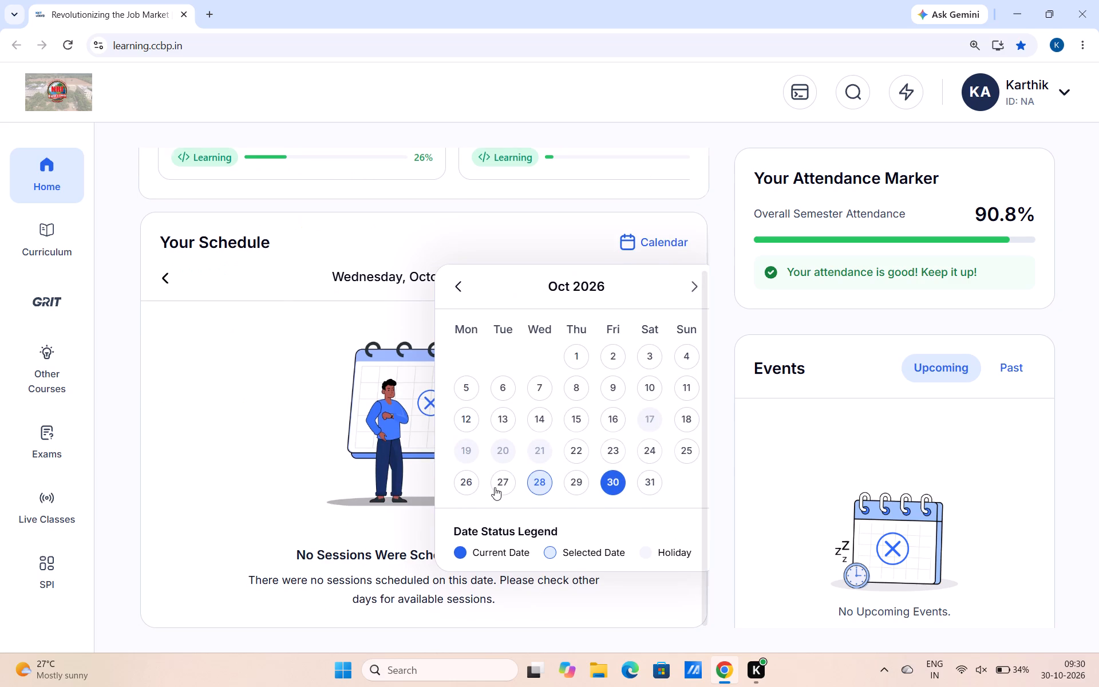
scroll(495, 487, "down", 1)
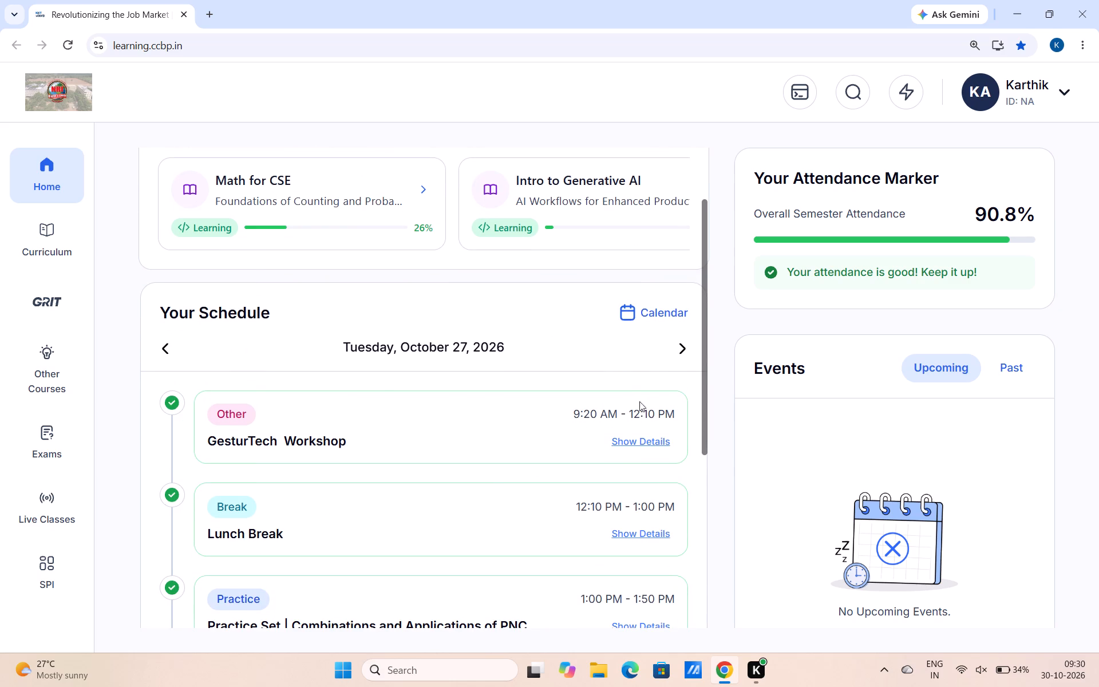
left_click(638, 443)
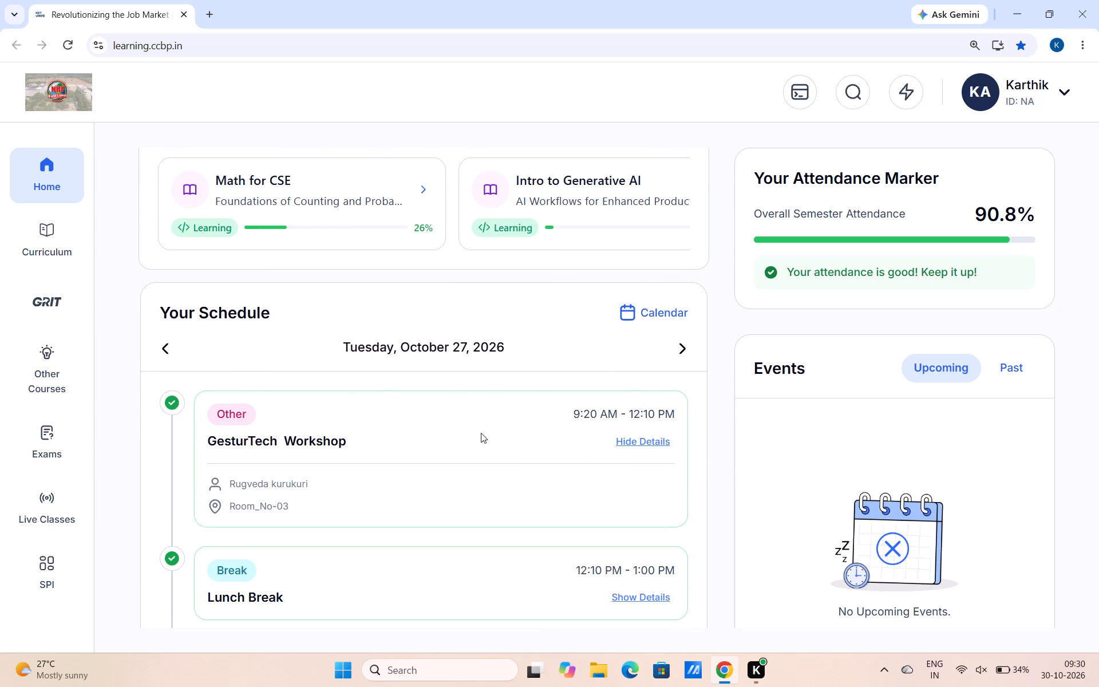
From the October 26, 2026 schedule, open the "Build Your Own AI News Summarizer | Part - 1" resource of the 10:10 AM lecture.
left_click(639, 315)
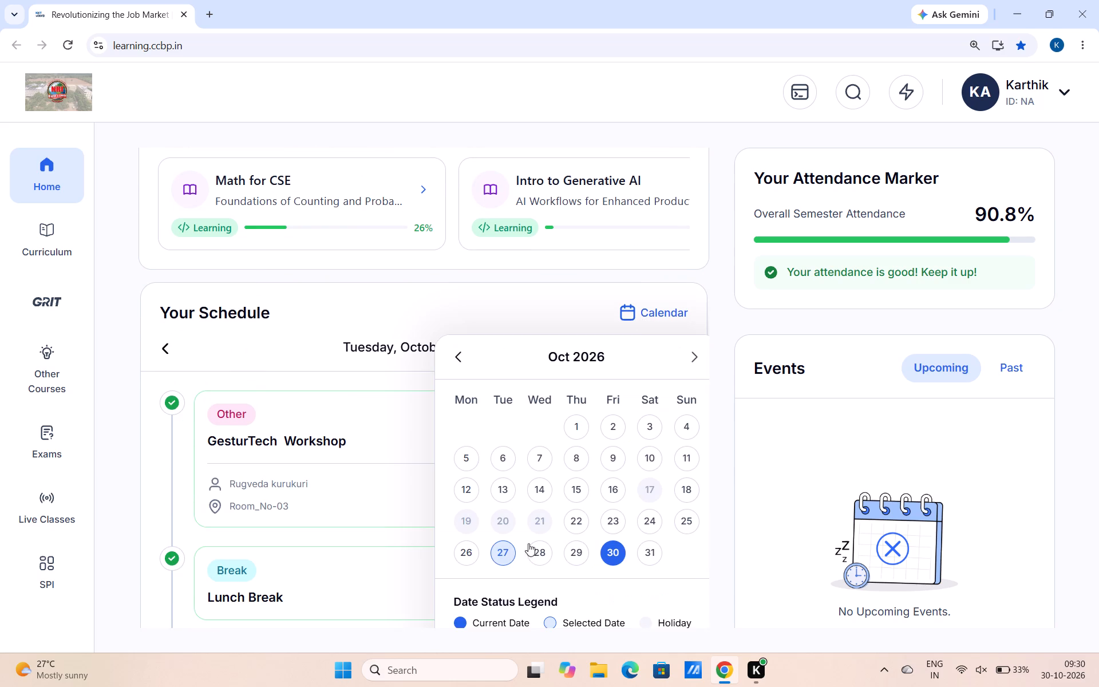
left_click(467, 551)
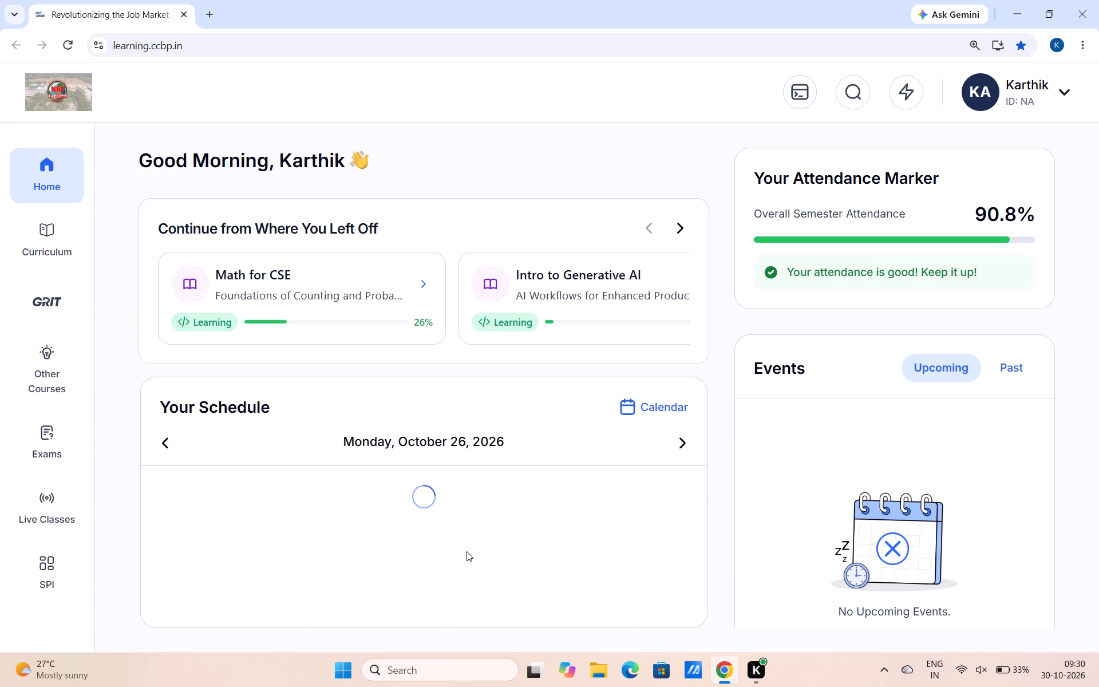
scroll(467, 551, "down", 3)
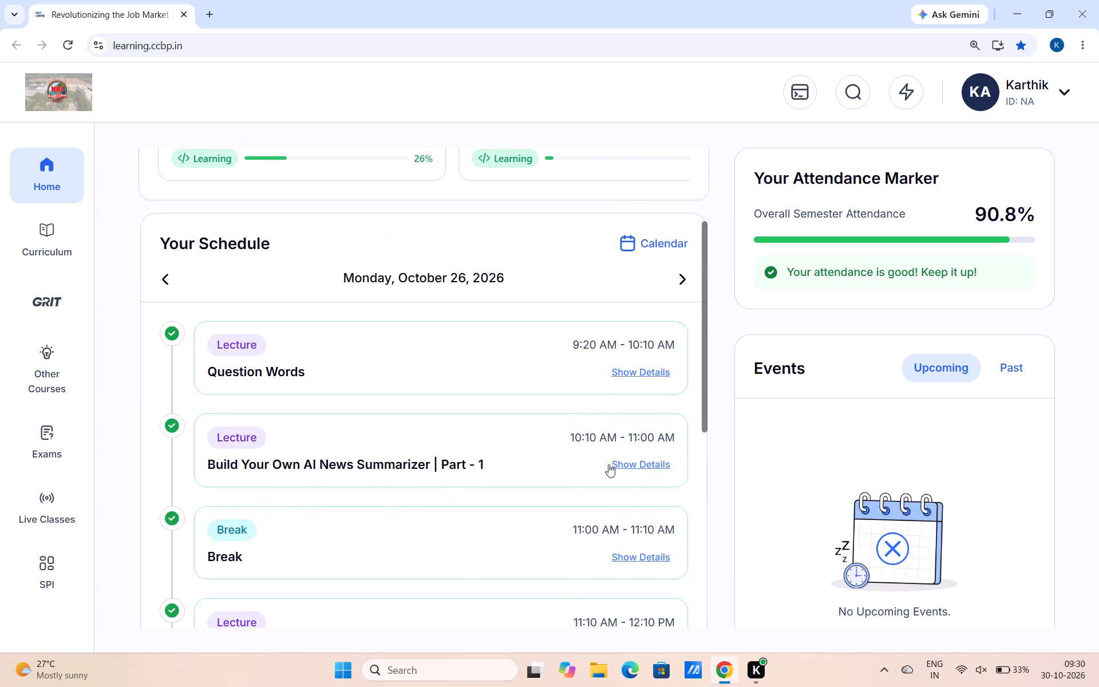
left_click(641, 456)
left_click(632, 464)
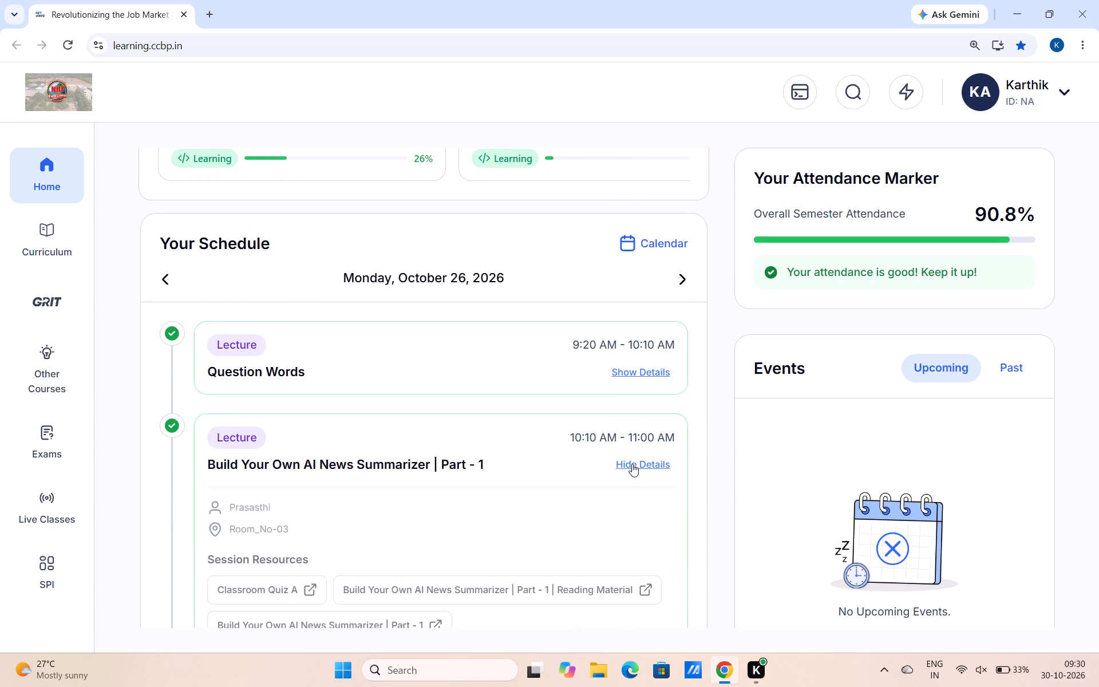
scroll(413, 523, "down", 2)
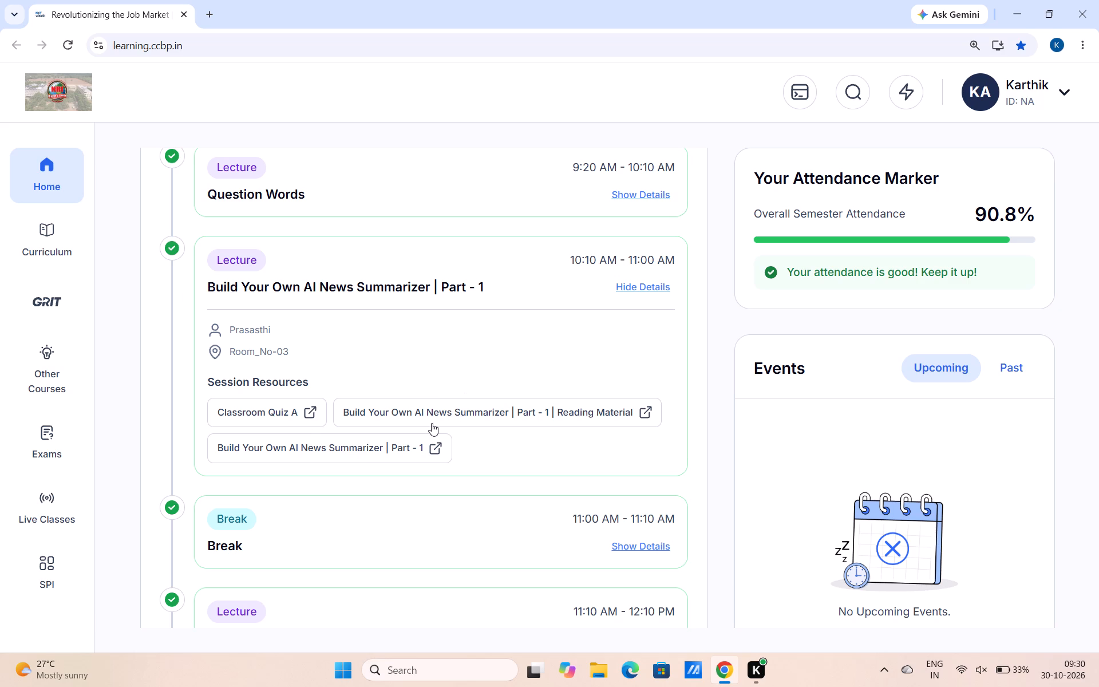
left_click(395, 451)
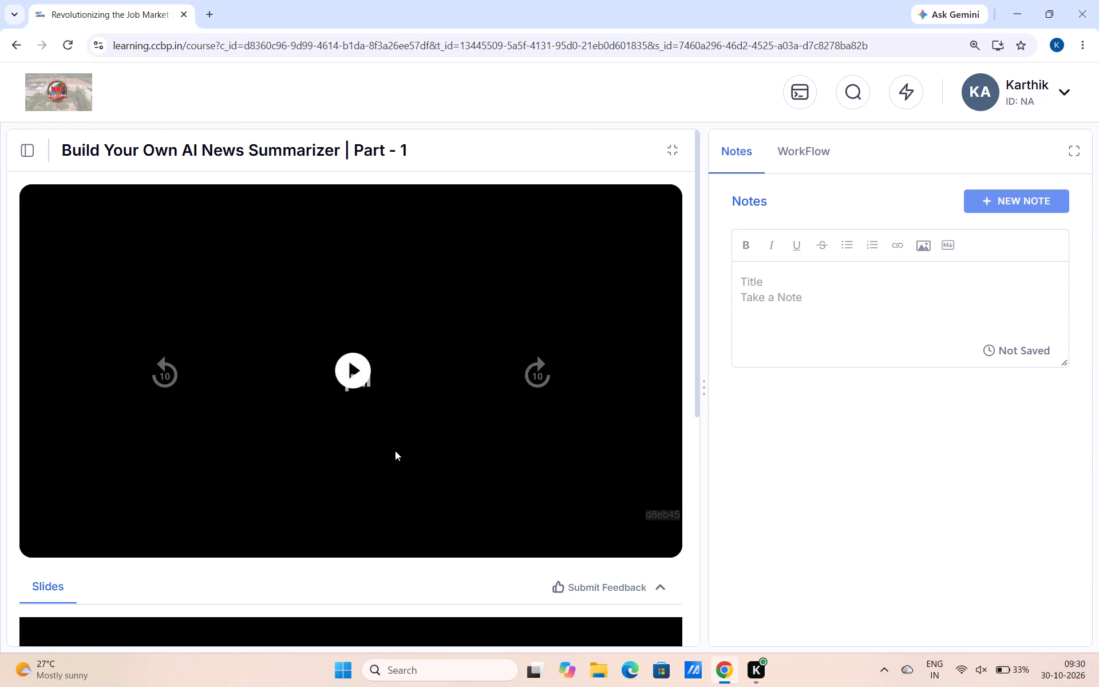
Open the session's n8n workflow from its WorkFlow instructions.
scroll(395, 451, "down", 2)
scroll(395, 451, "up", 3)
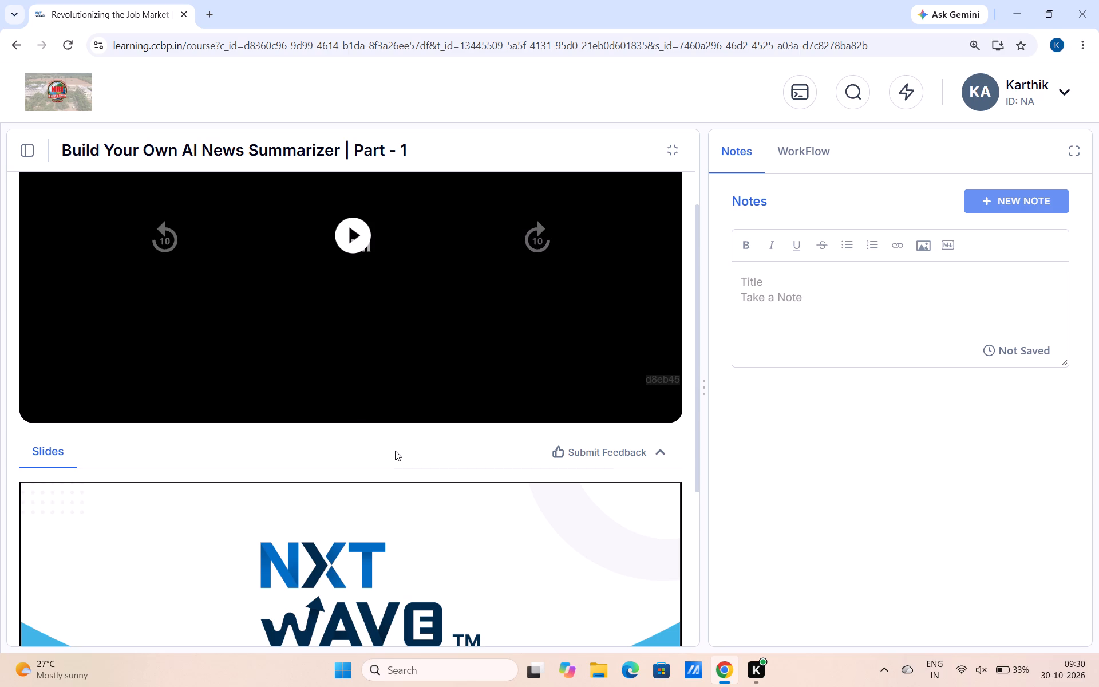
scroll(395, 451, "up", 3)
left_click(800, 153)
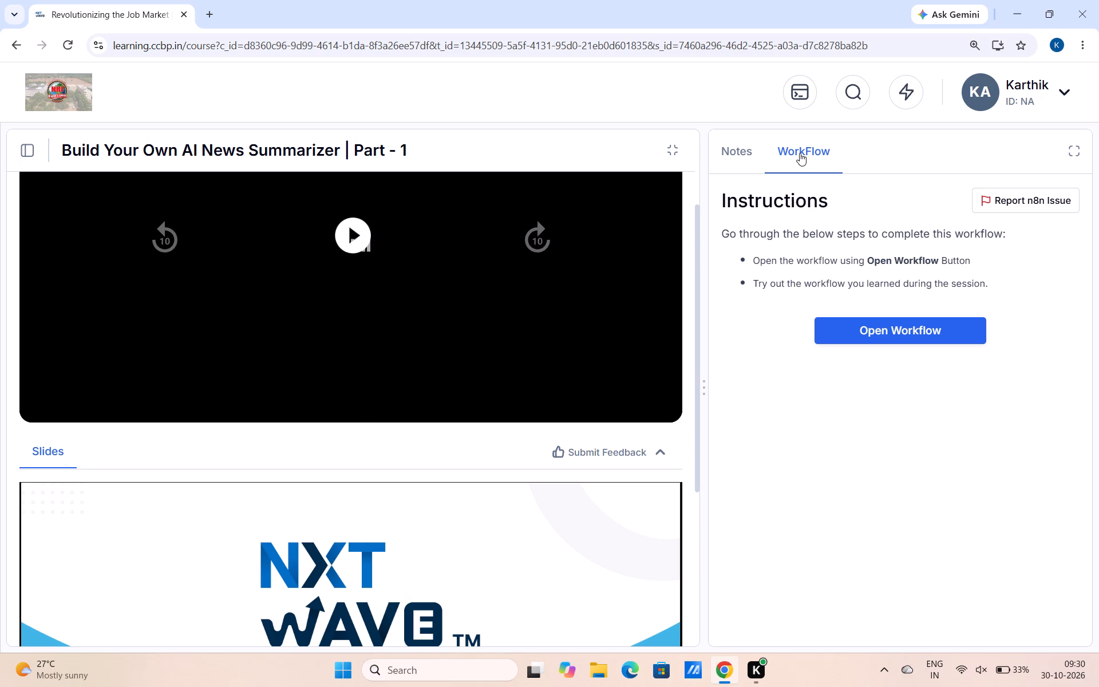
scroll(800, 153, "down", 2)
left_click(894, 325)
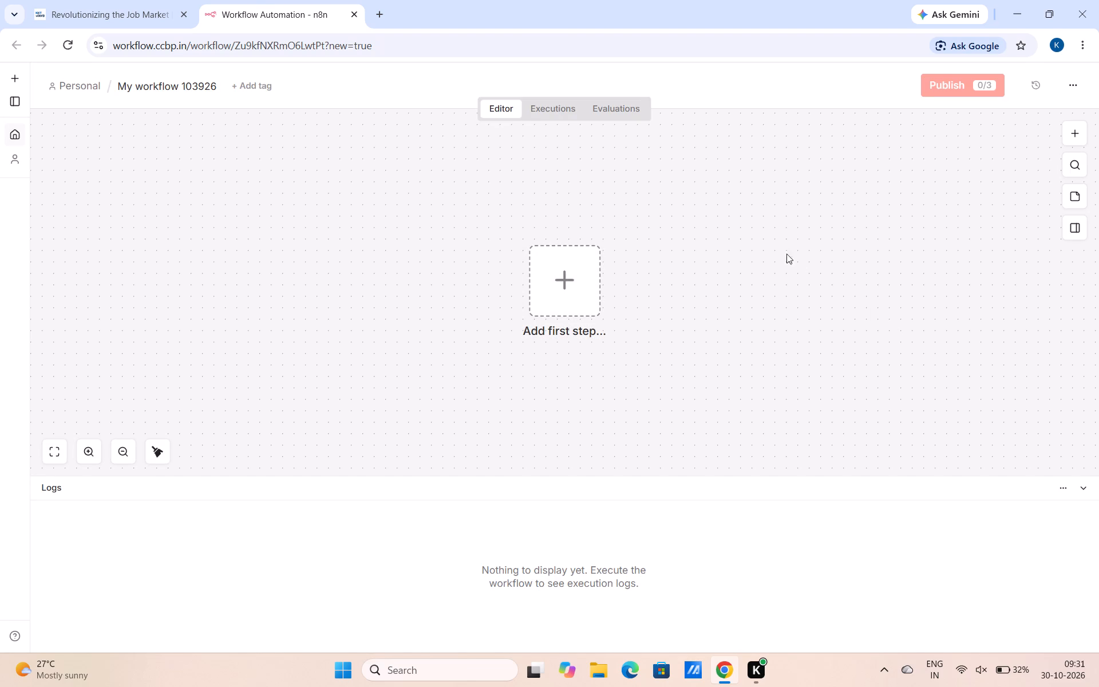
Add a Schedule Trigger as the workflow's first step with its default rule and execute it, returning to the canvas.
left_click(560, 279)
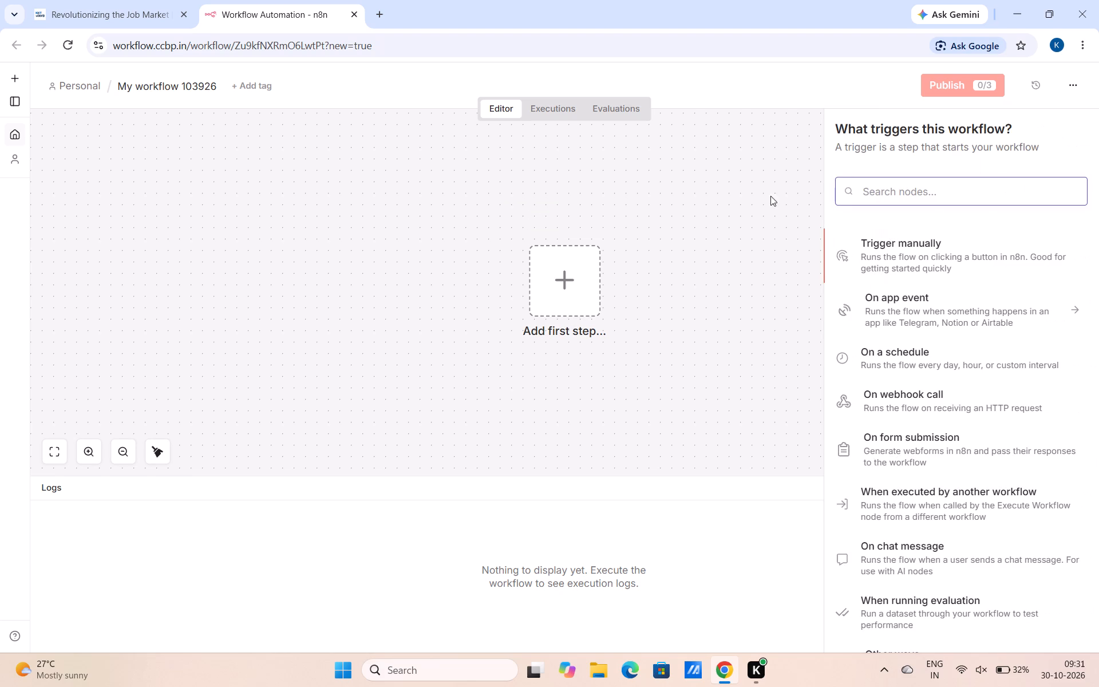
left_click(875, 188)
type("sche")
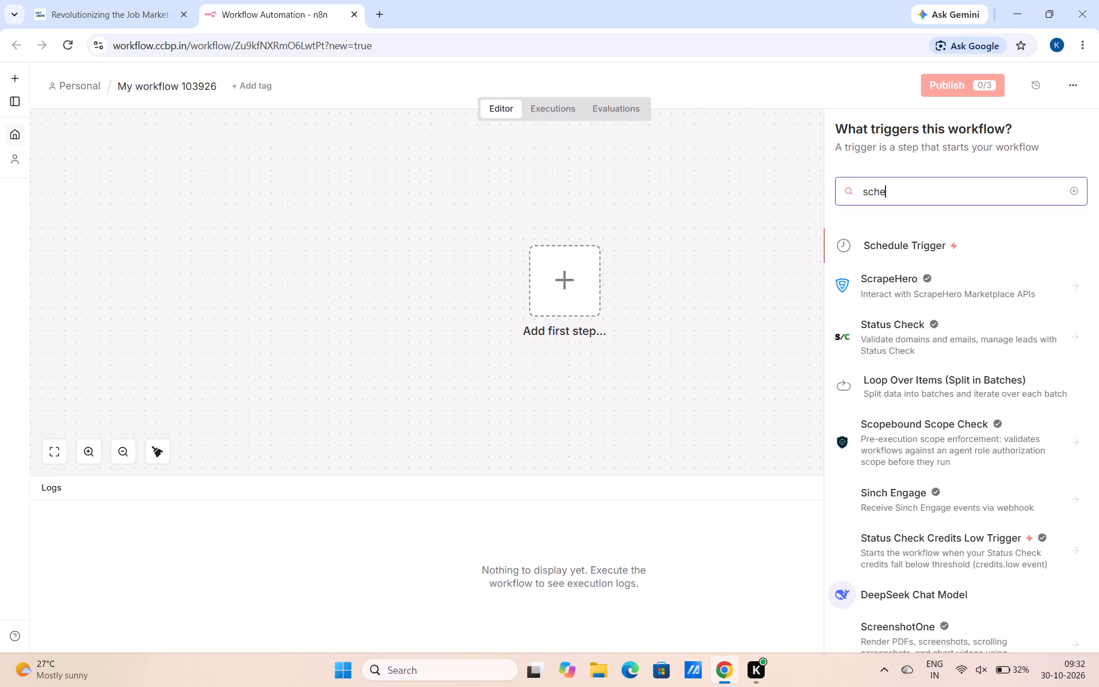
left_click(931, 243)
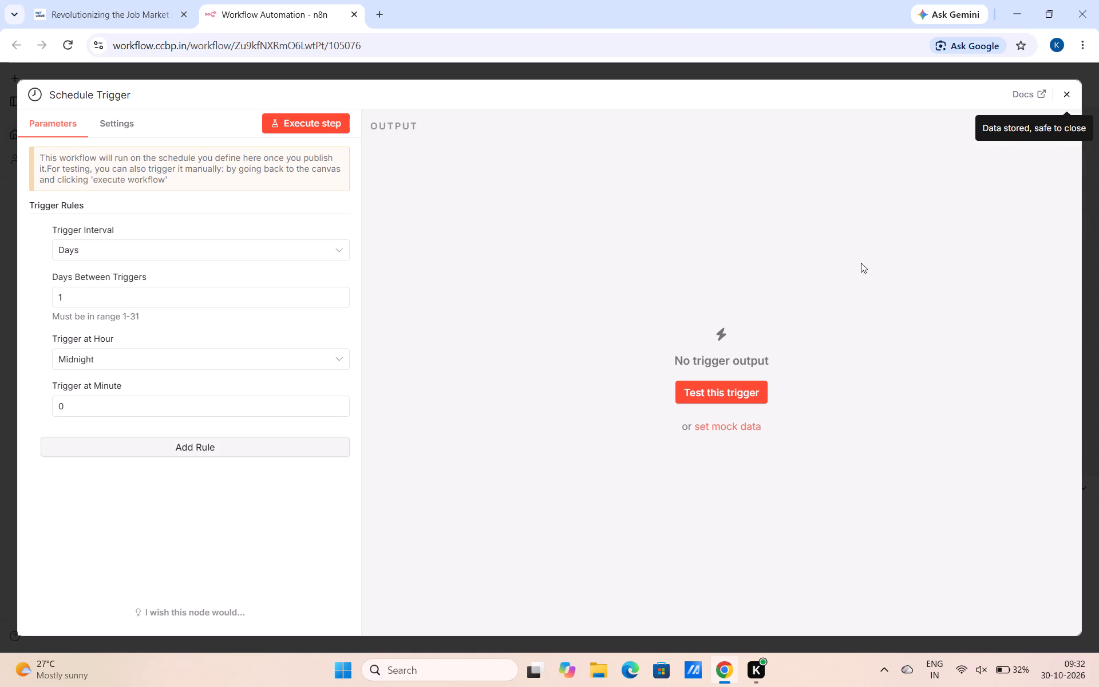
left_click(292, 115)
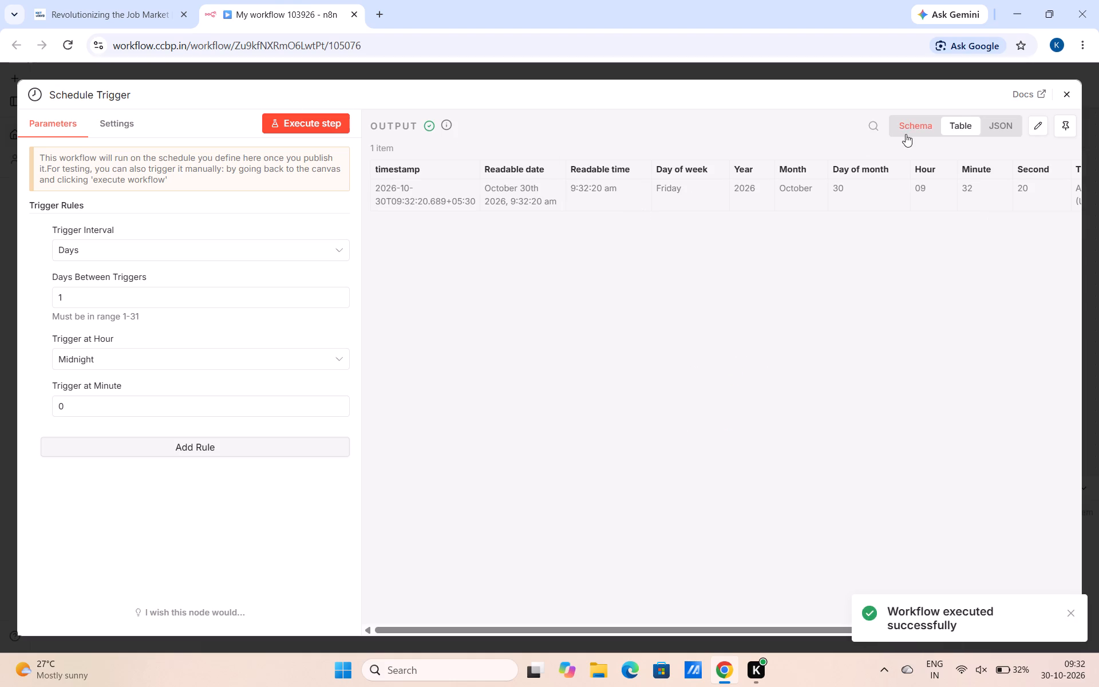
left_click(1070, 94)
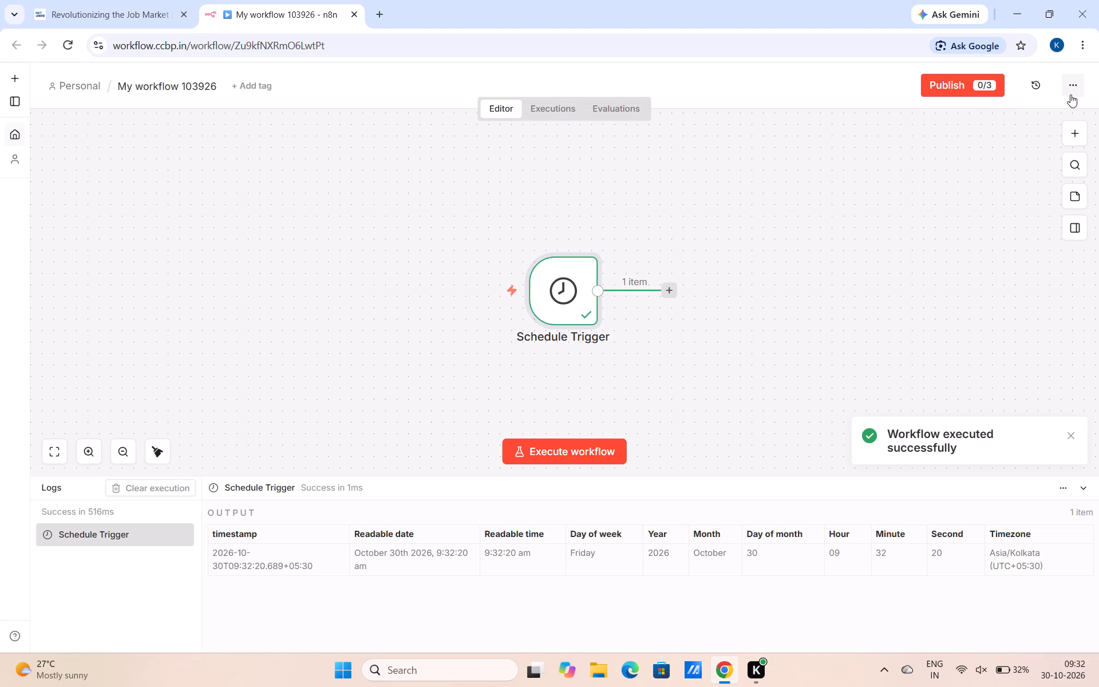
Add an RSS Read node after the Schedule Trigger.
left_click(669, 295)
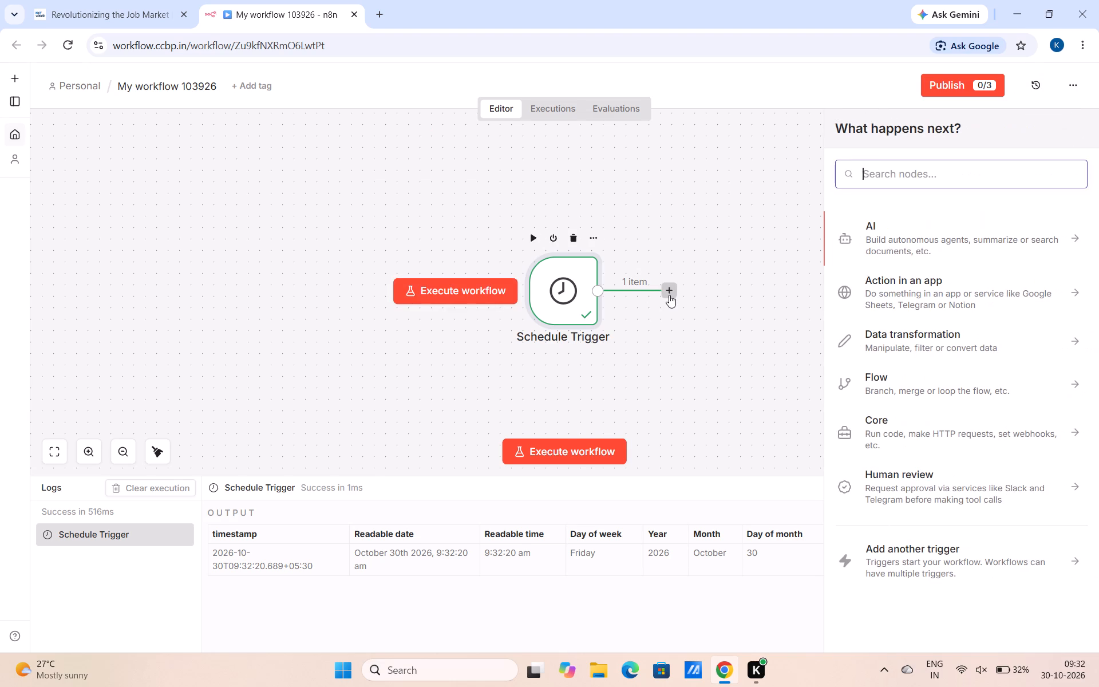
left_click(893, 171)
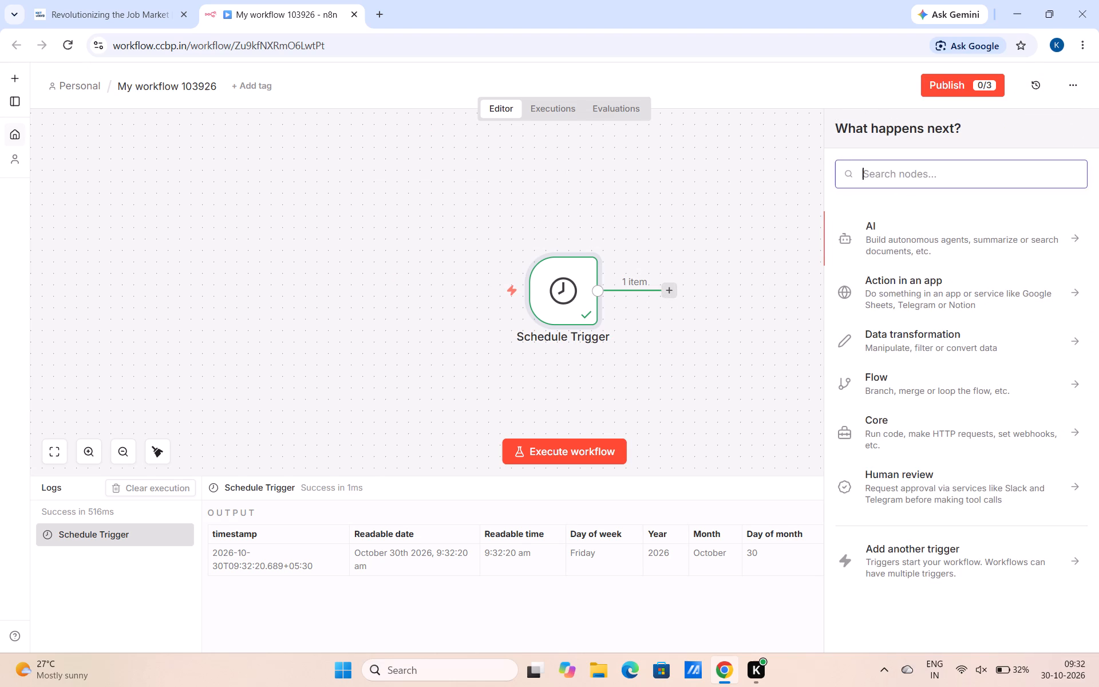
type("RSS")
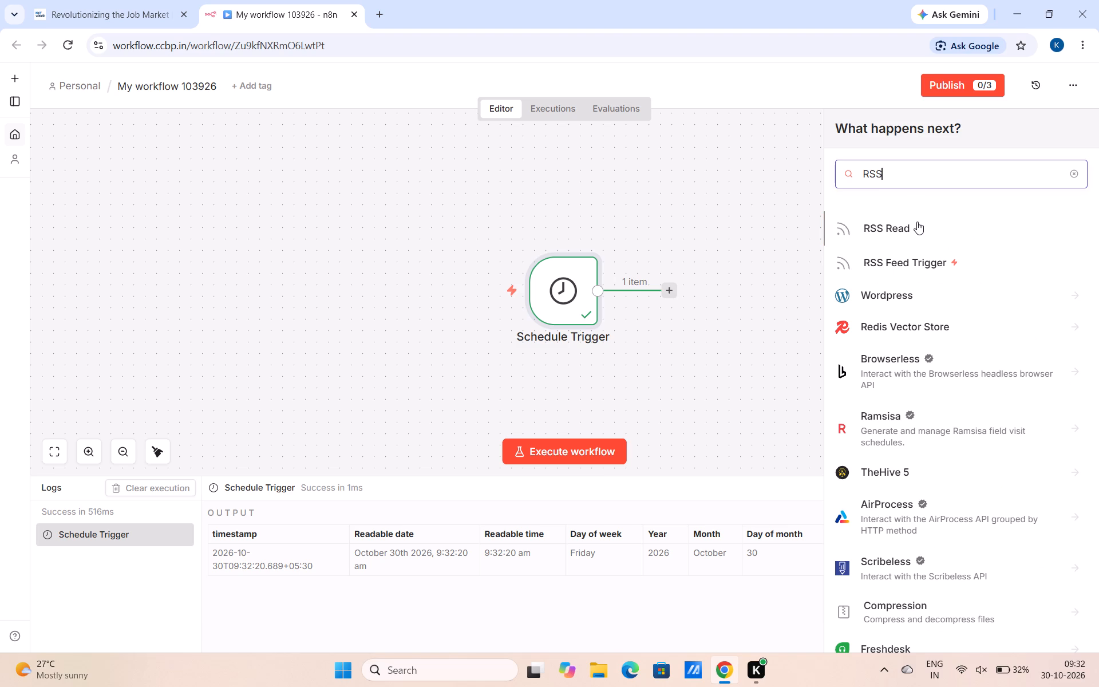
left_click(886, 230)
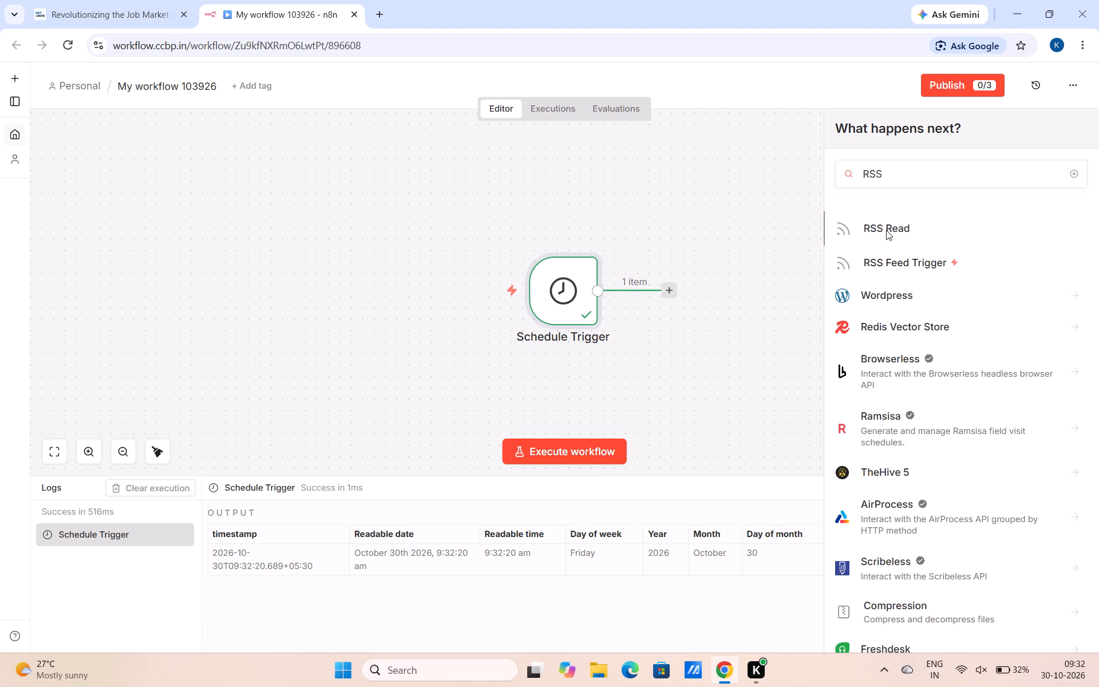
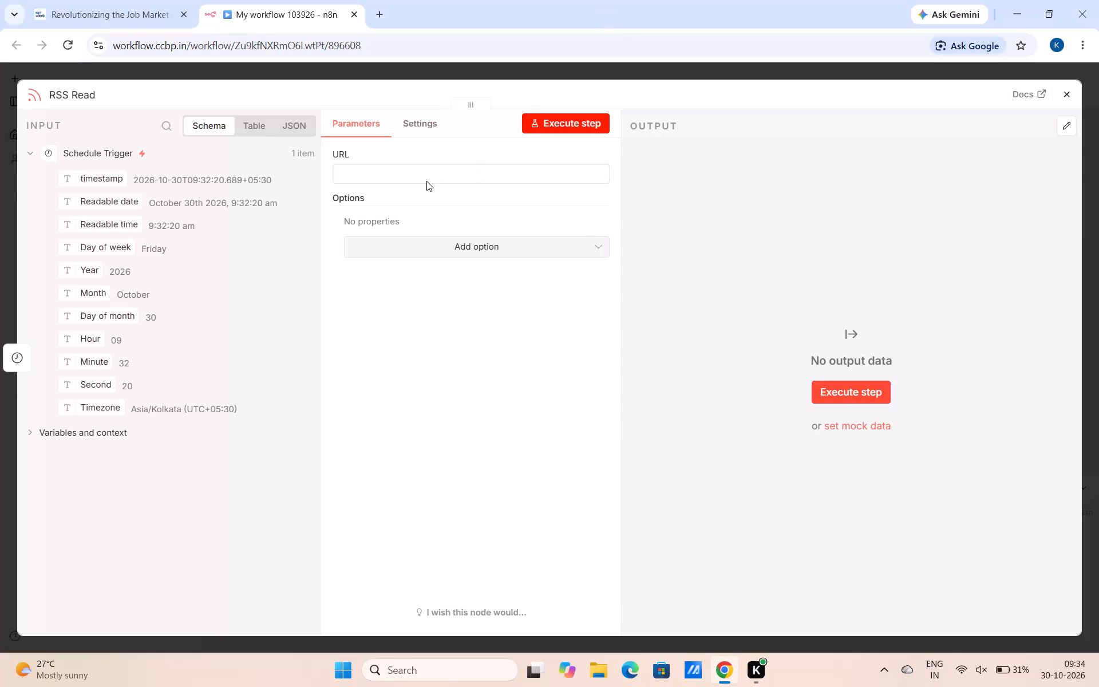
Open a new browser tab and start a Google search.
left_click(378, 10)
left_click(348, 290)
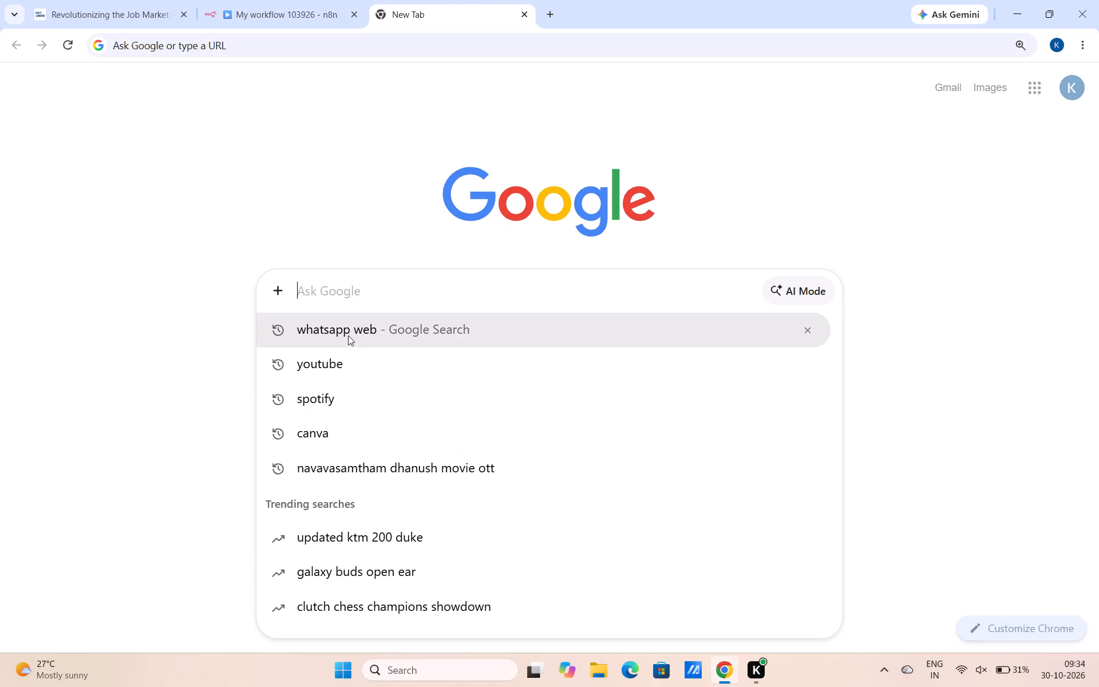
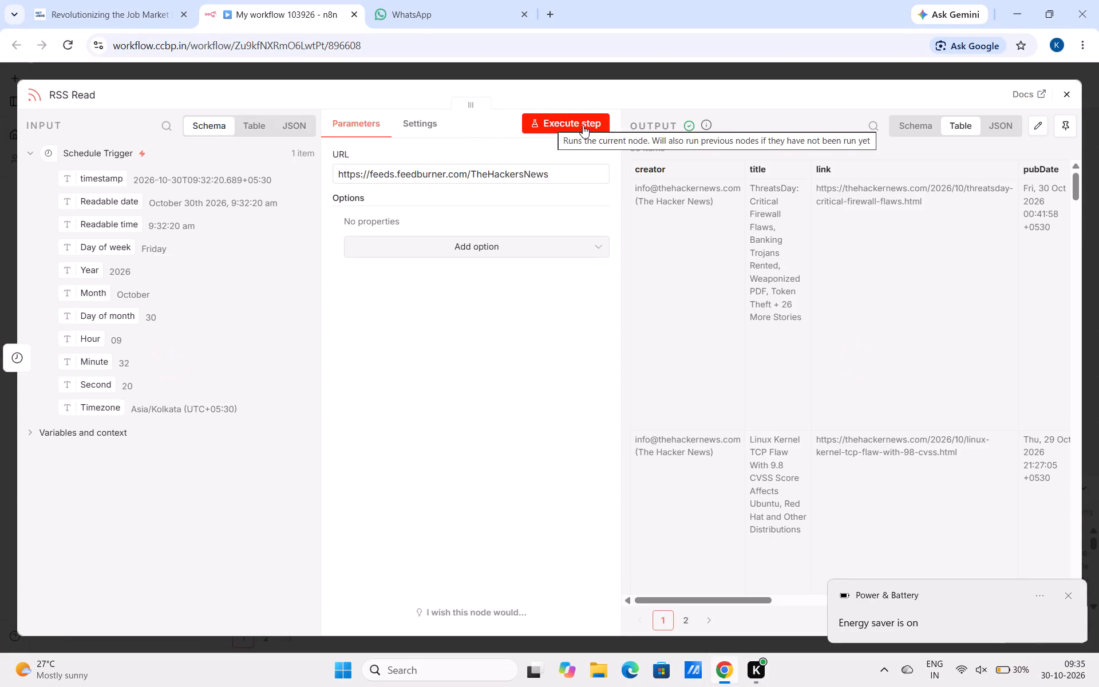
Return from the RSS Read settings to the canvas and start adding a node after RSS Read.
left_click(1064, 92)
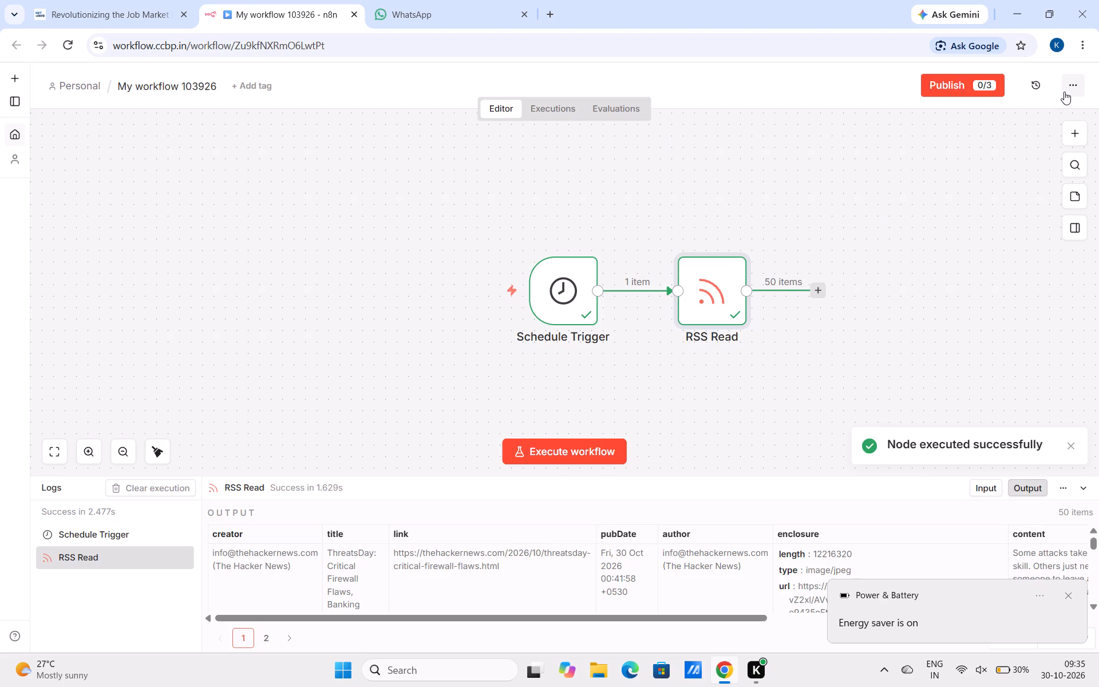
left_click(819, 290)
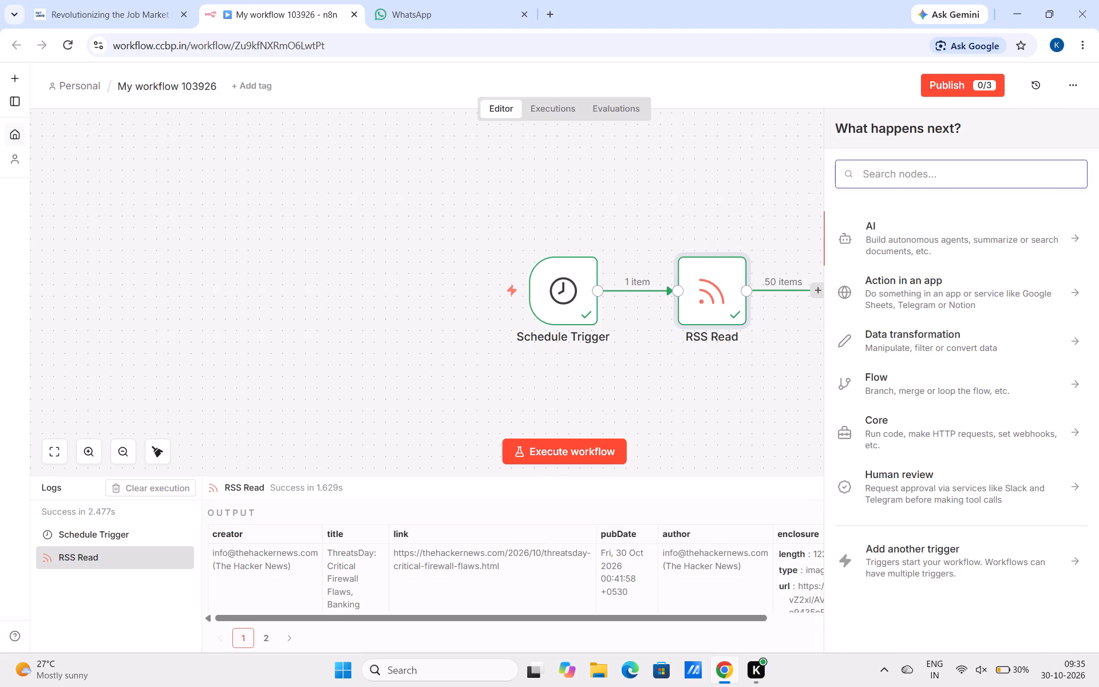
Add an Aggregate node after the RSS Read node.
left_click(926, 171)
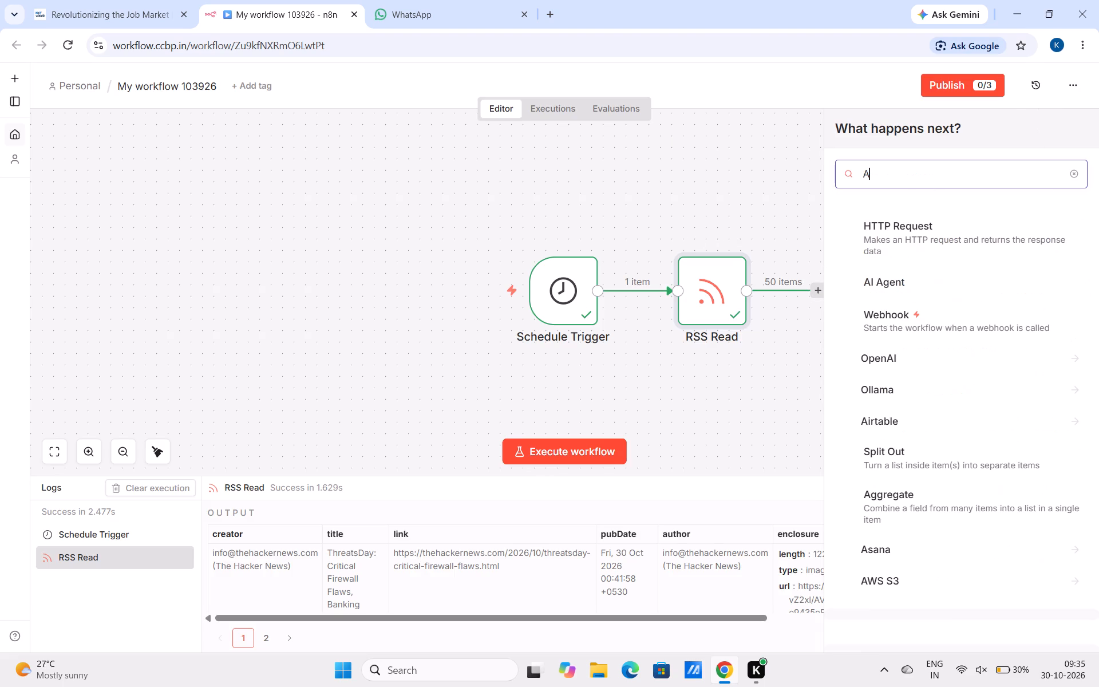
type("ggre")
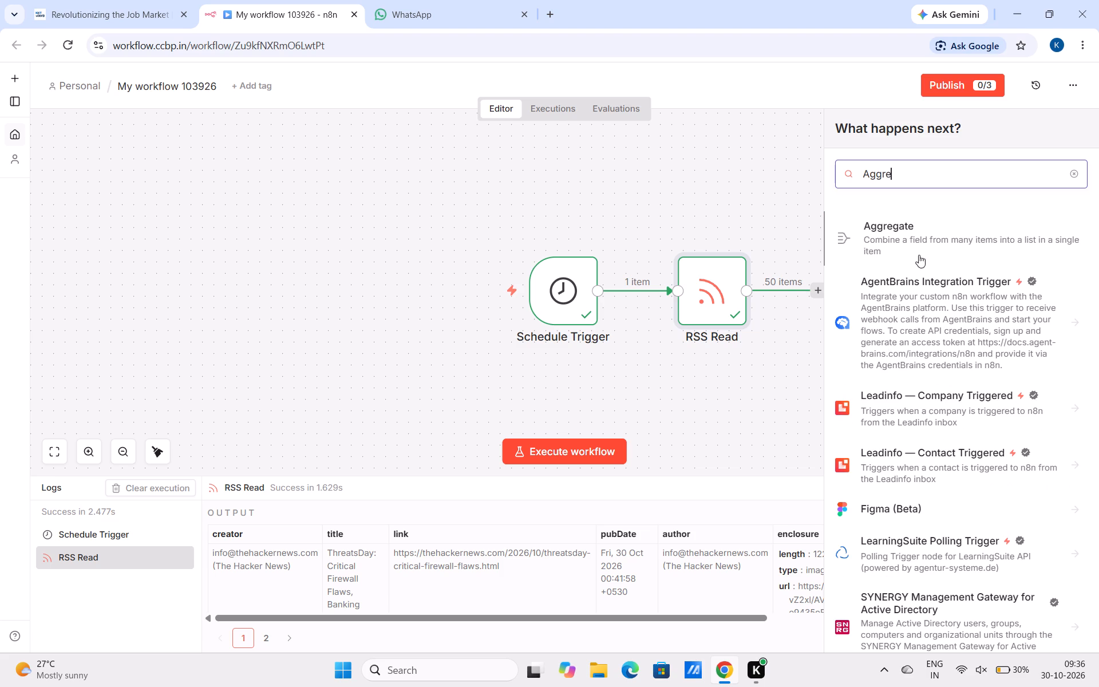
left_click(893, 236)
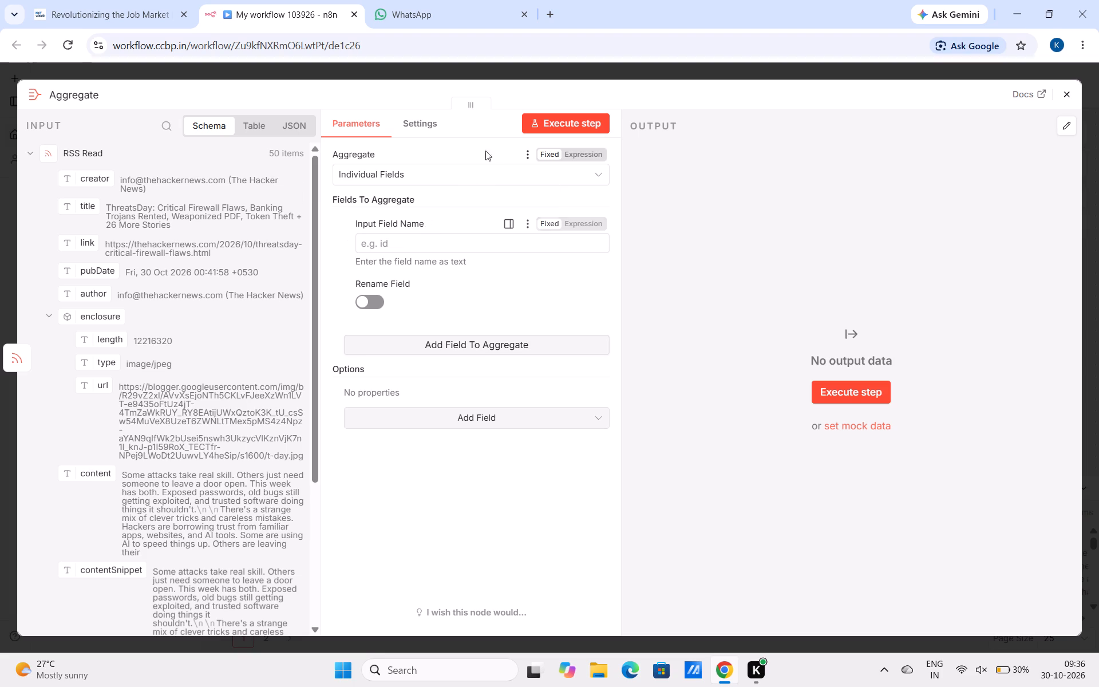
Set Aggregate to All Item Data (Into a Single List), including only the specified fields title, link and contentSnippet.
left_click(470, 176)
left_click(457, 230)
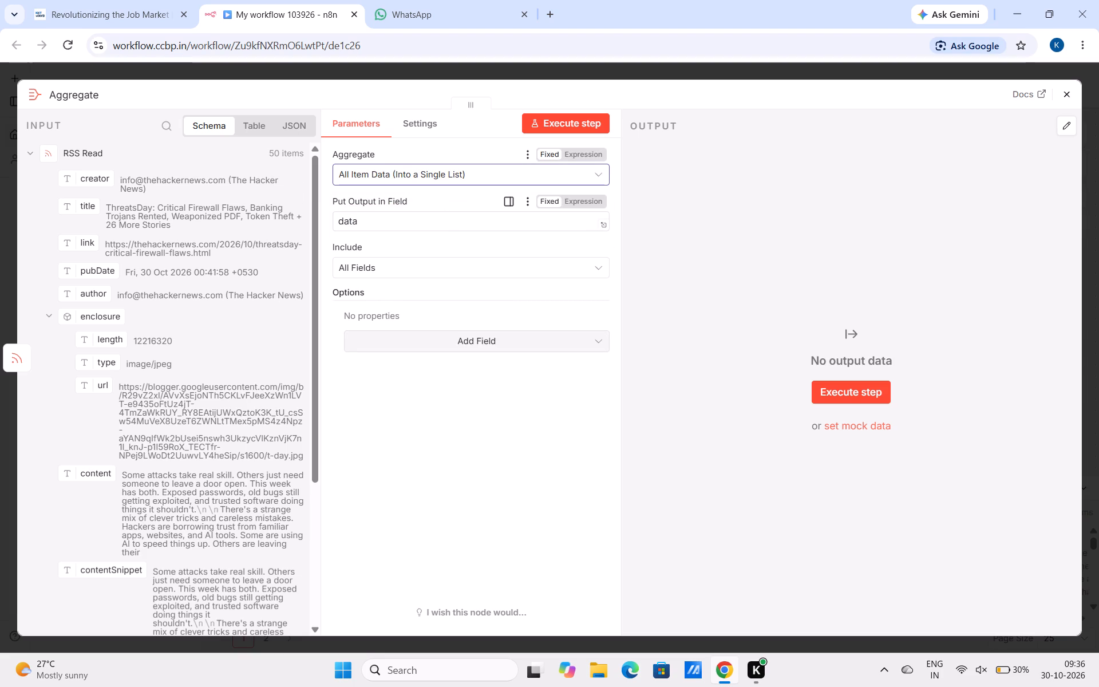
left_click(429, 272)
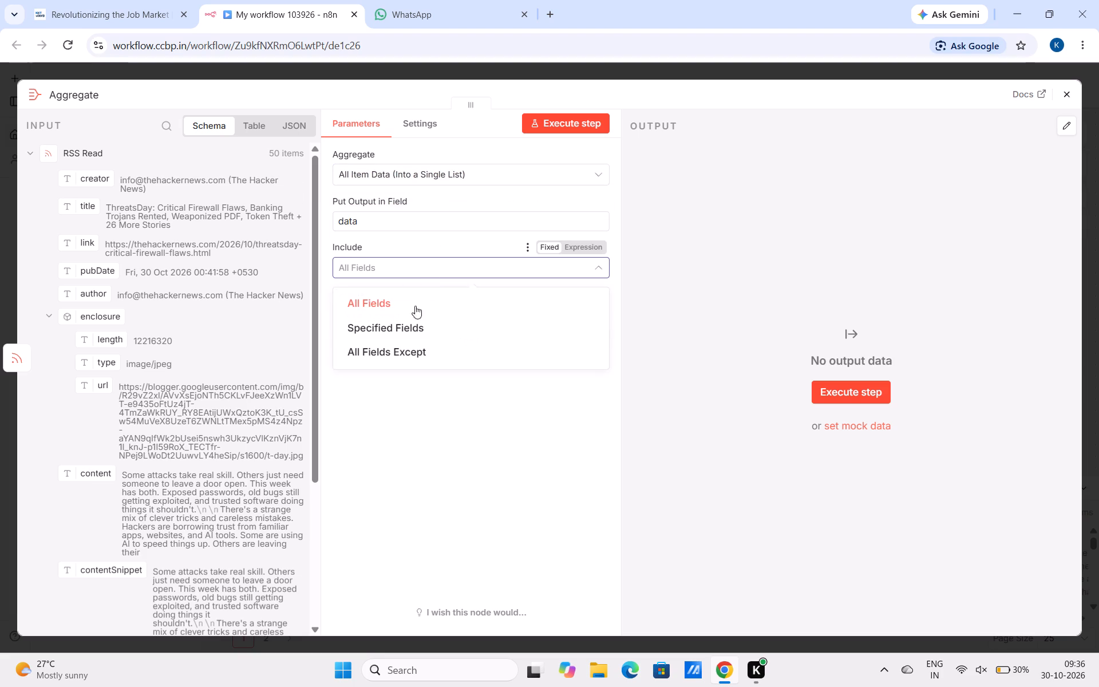
left_click(404, 333)
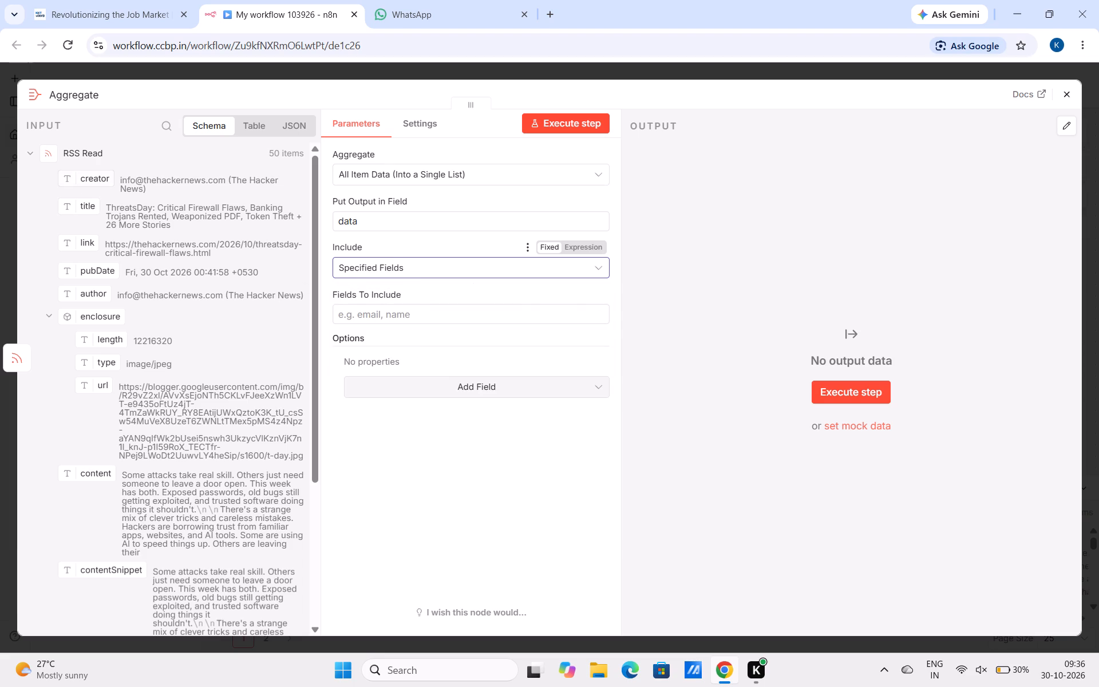
left_click_drag(88, 213, 351, 327)
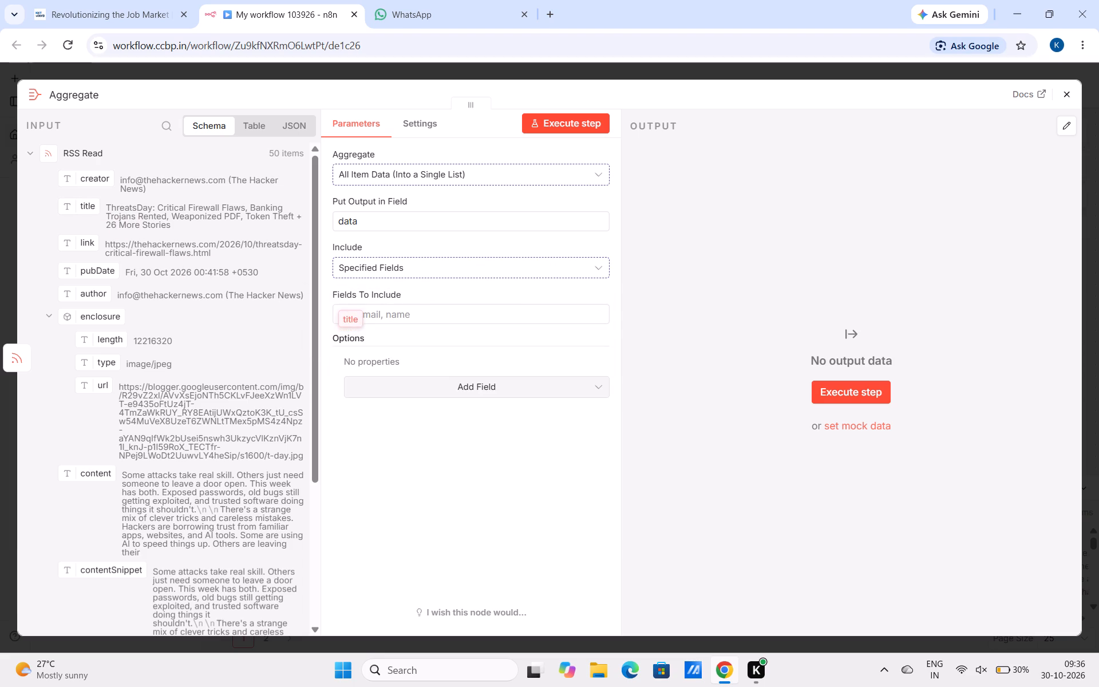
left_click_drag(351, 327, 351, 321)
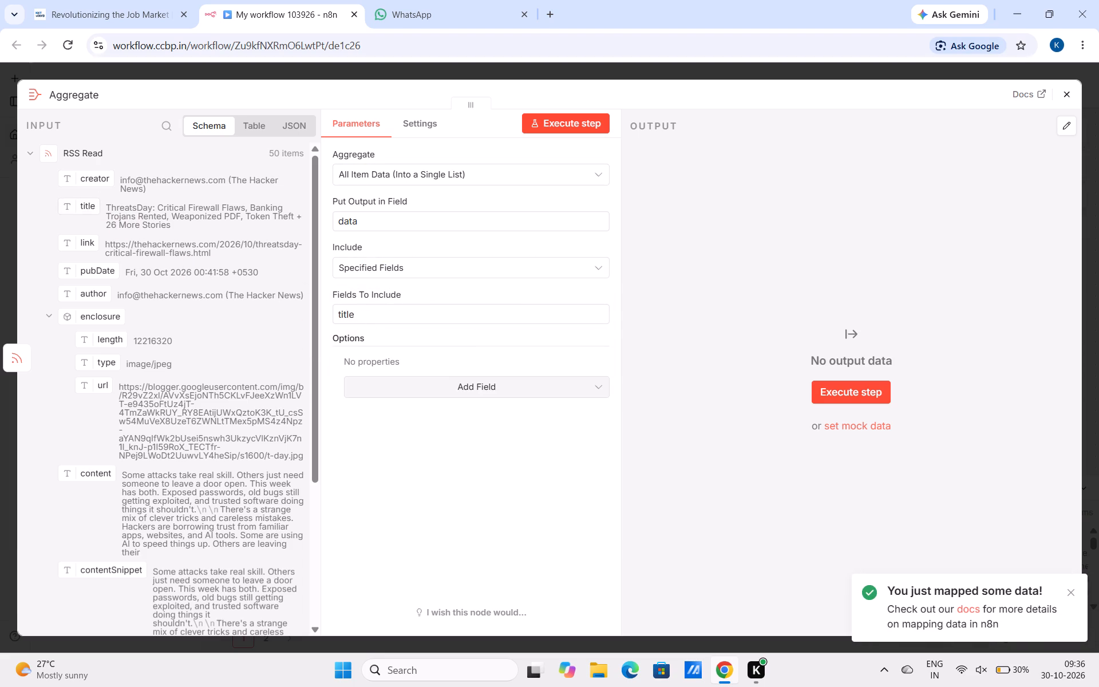
left_click_drag(80, 243, 94, 243)
left_click_drag(94, 243, 359, 310)
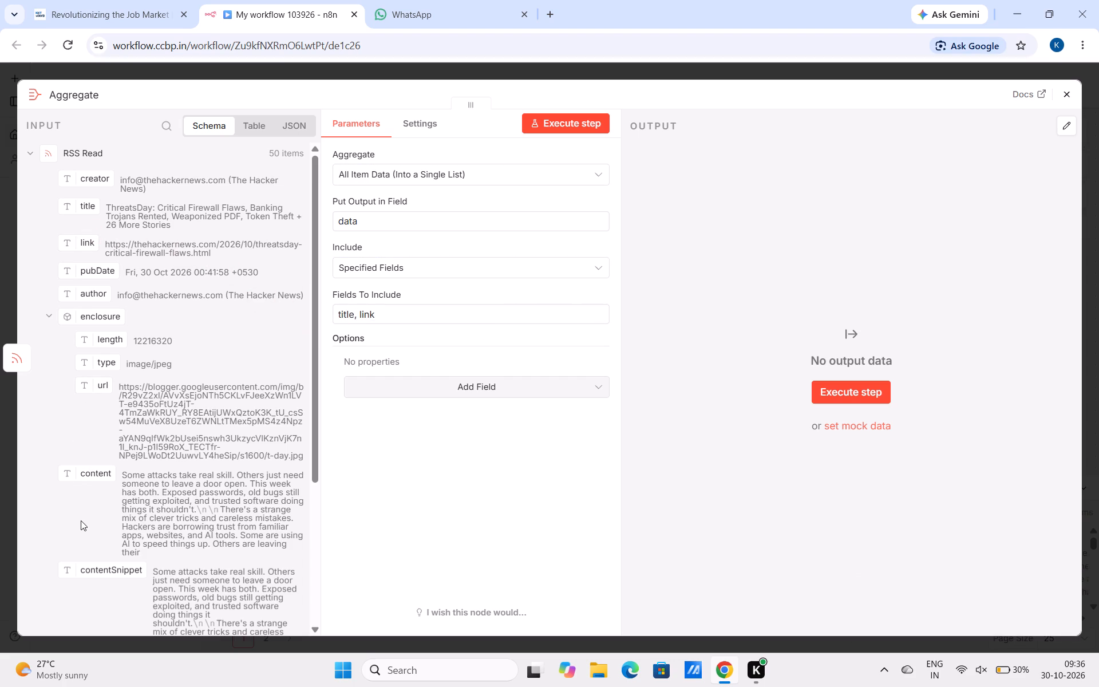
left_click_drag(79, 574, 414, 339)
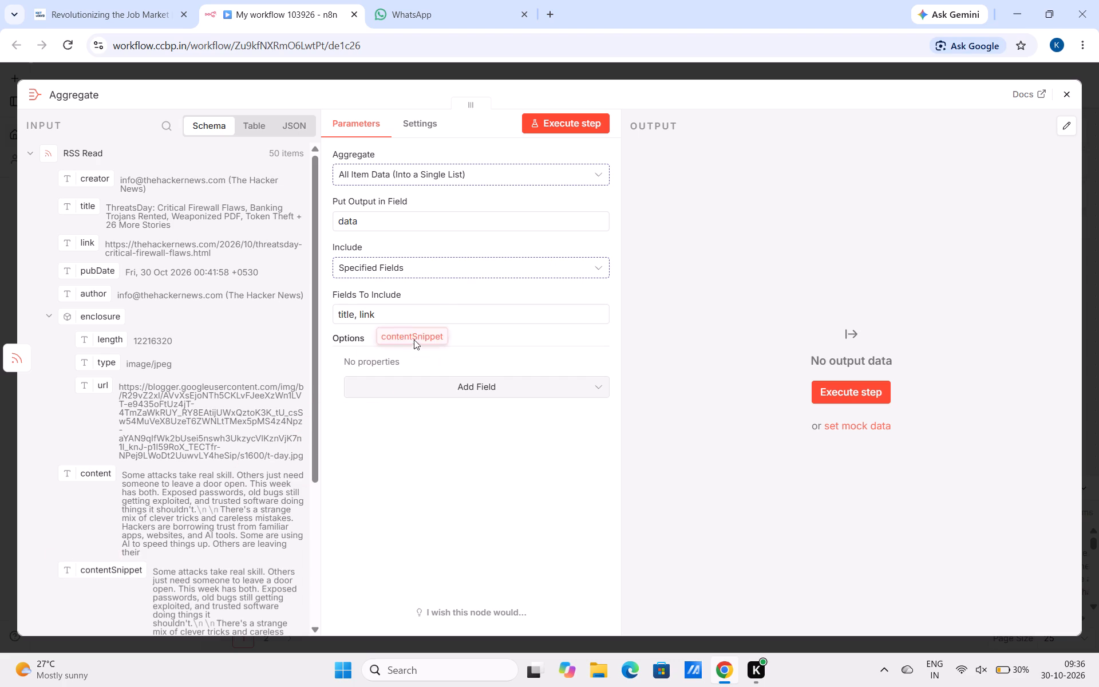
left_click_drag(414, 339, 405, 323)
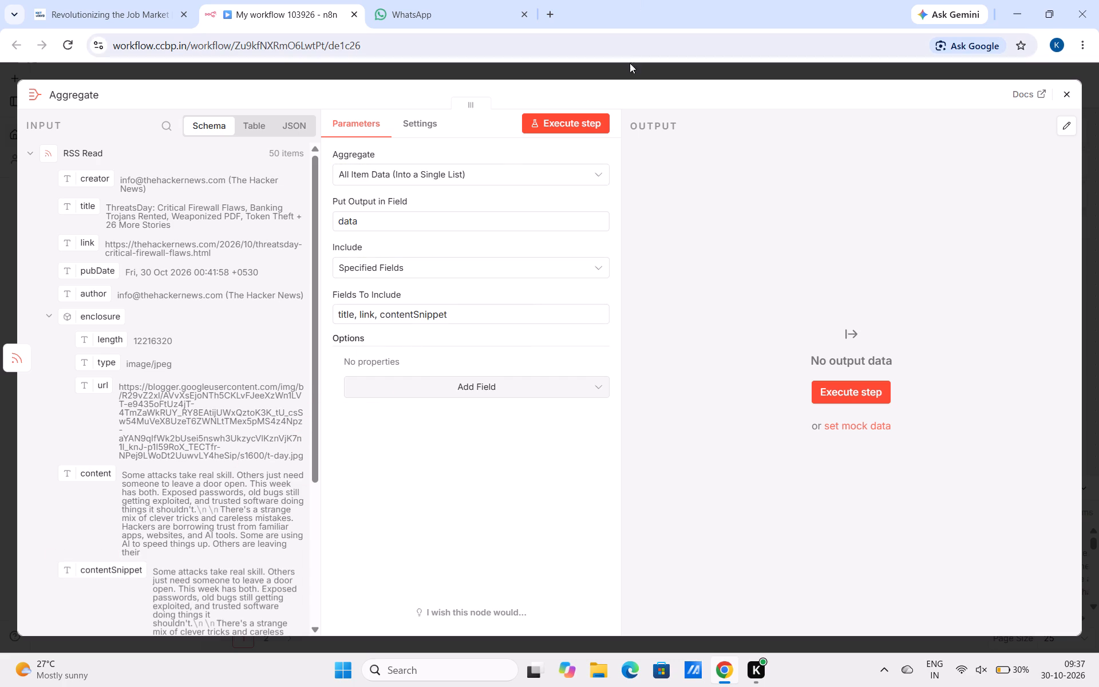
Execute the Aggregate node and return to the canvas.
left_click(584, 132)
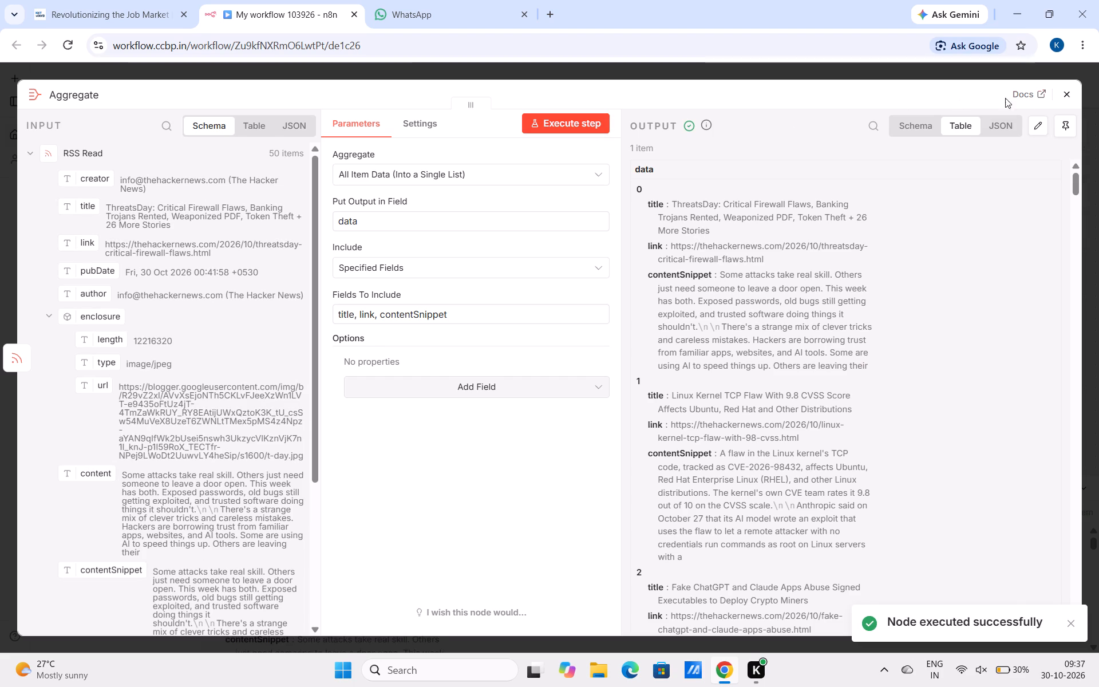
left_click(1070, 97)
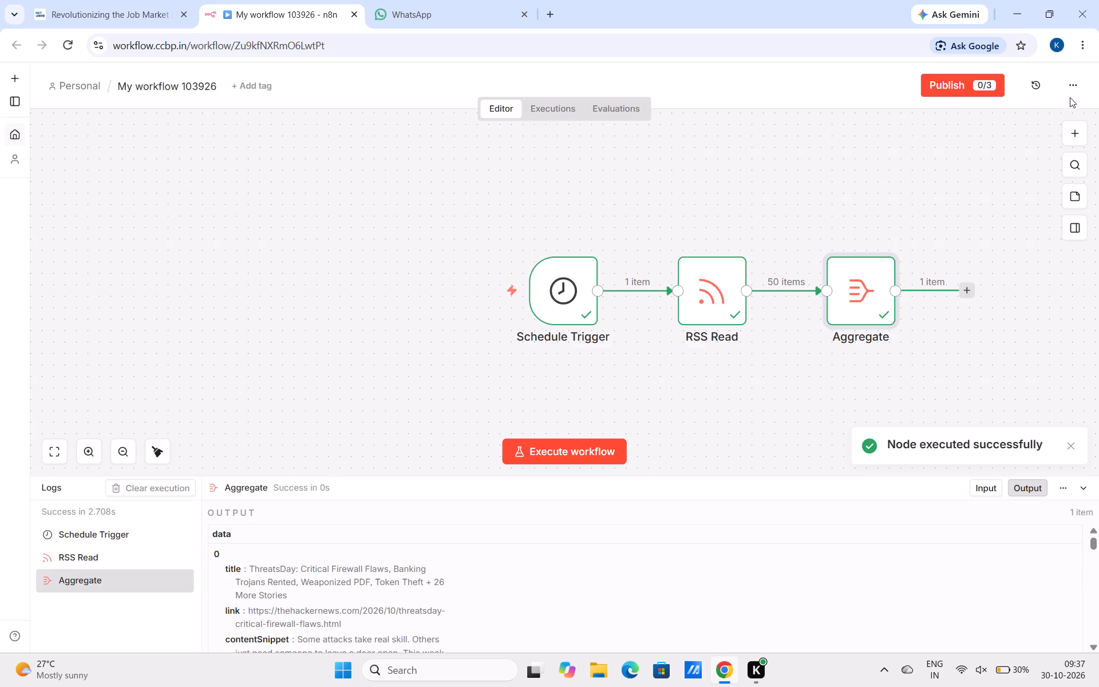
Add a Basic LLM Chain node after the Aggregate node.
left_click(970, 285)
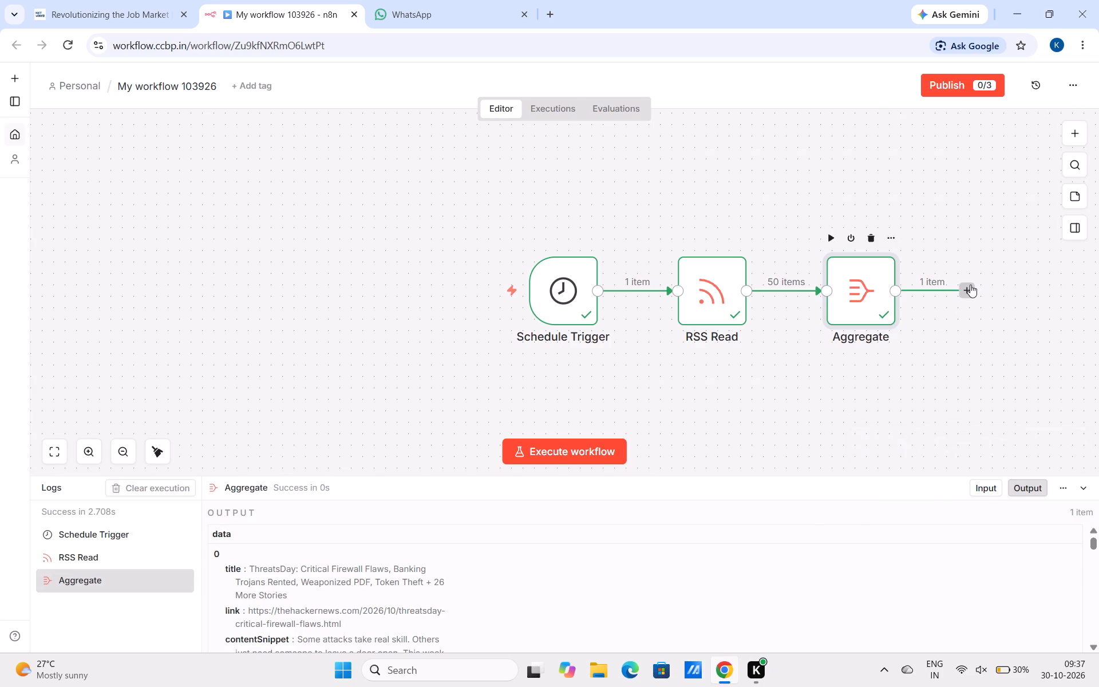
left_click(949, 174)
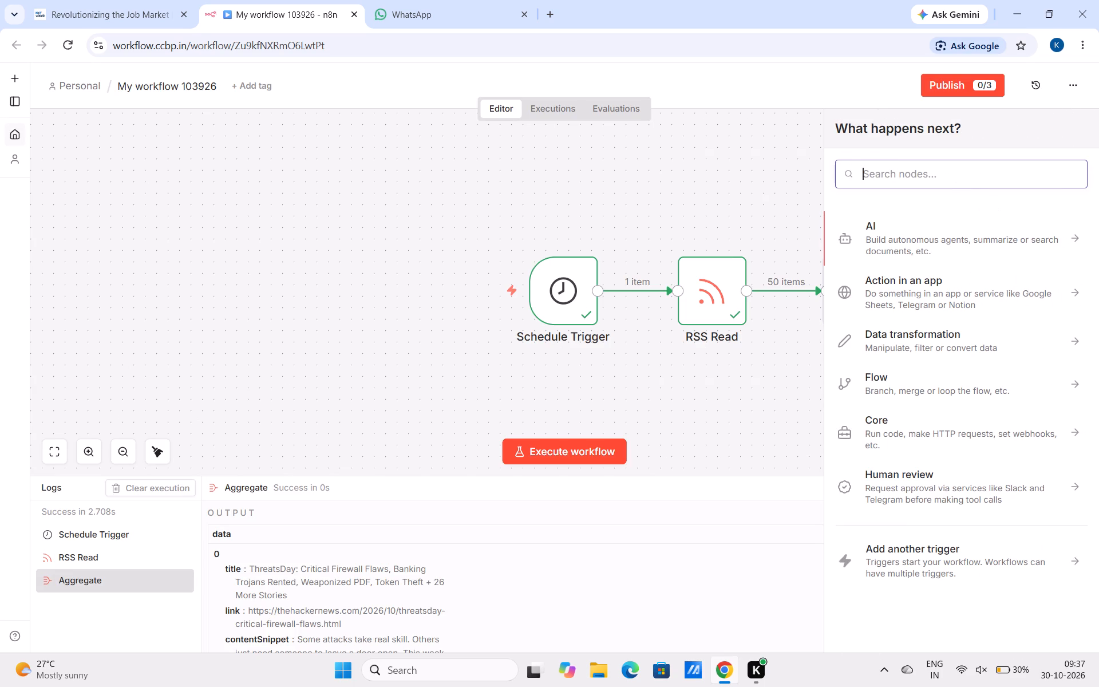
type("AS")
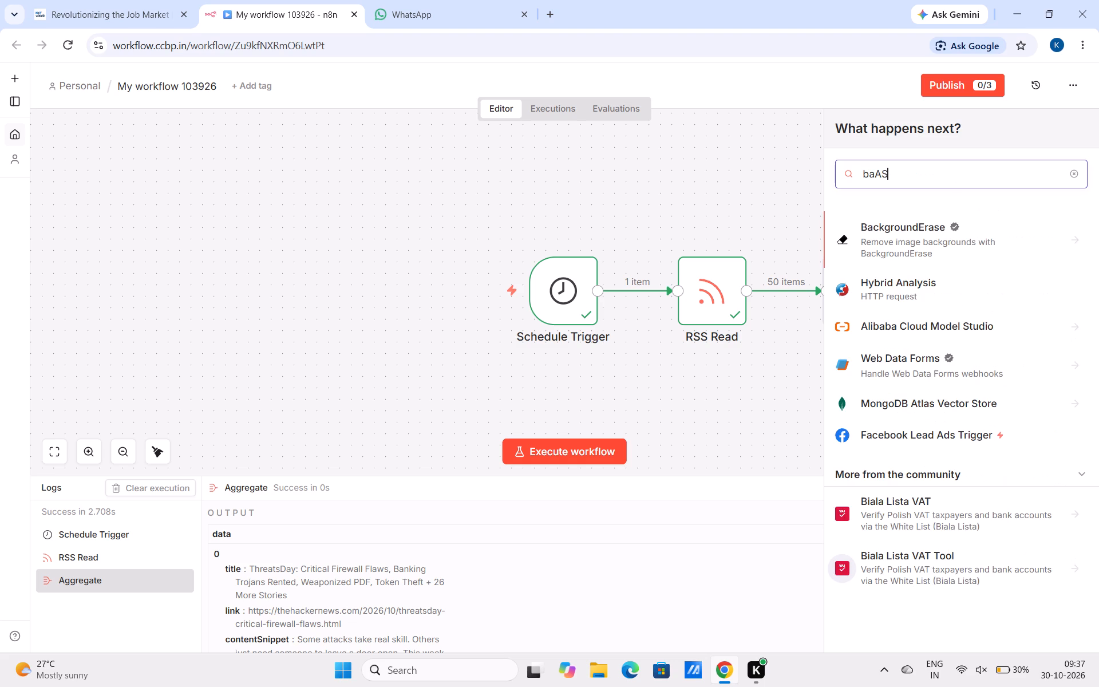
key("BackSpace")
key("BackSpace")
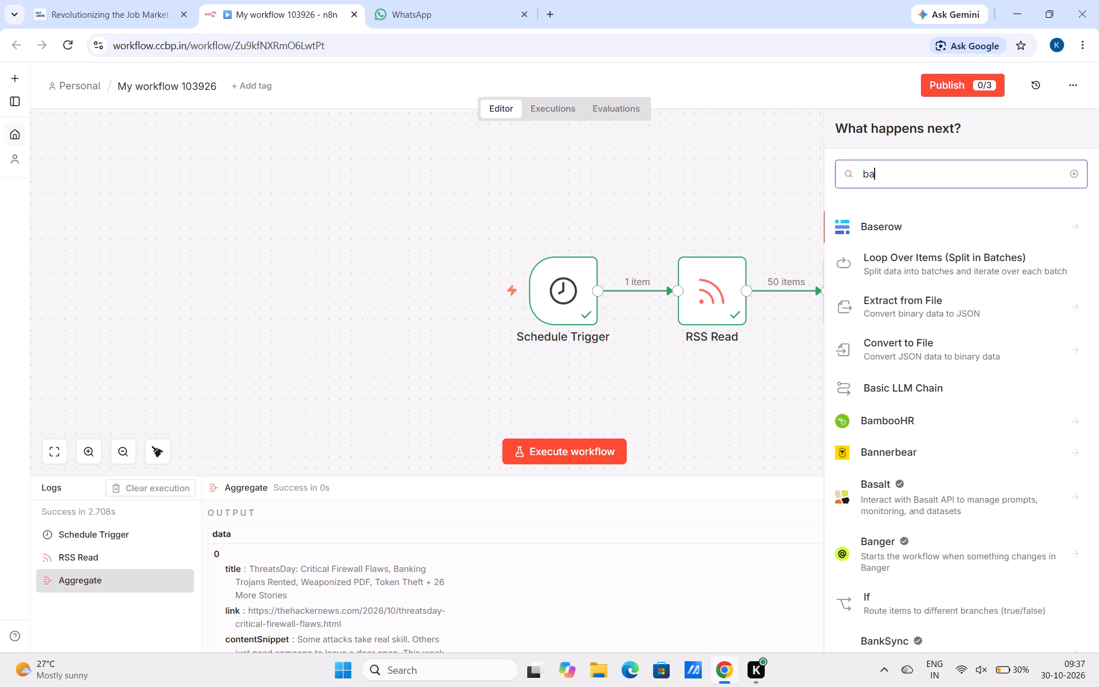
type("sic")
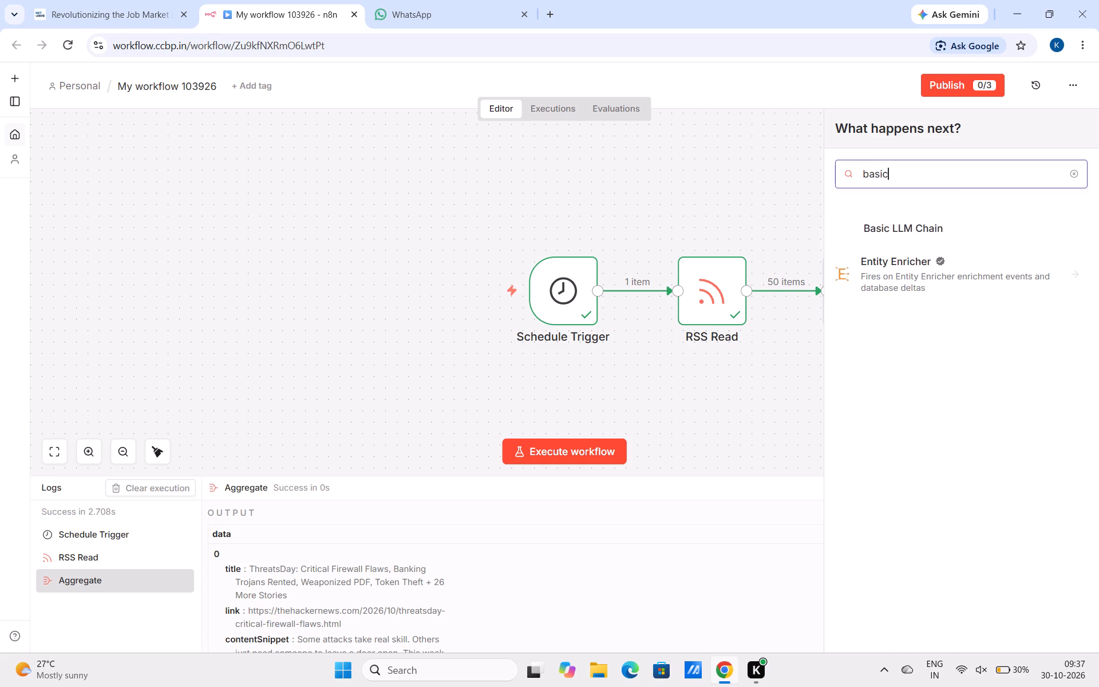
left_click(938, 224)
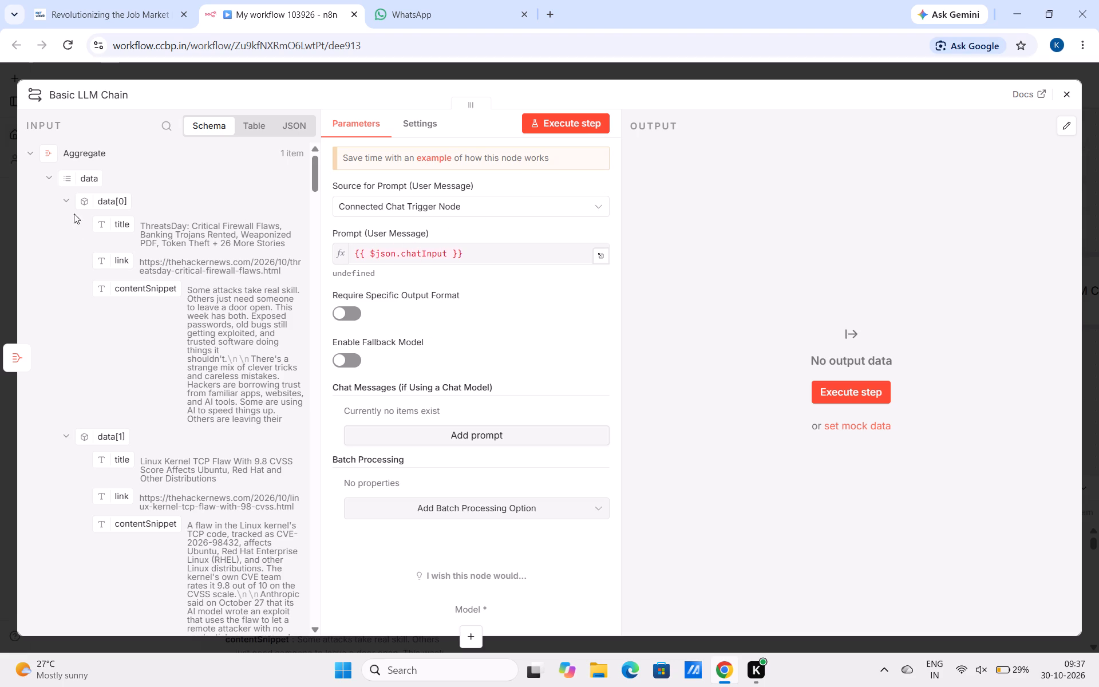
Set the Basic LLM Chain's prompt source to Define below and map data[0] from Aggregate as the user message.
left_click_drag(86, 184, 403, 297)
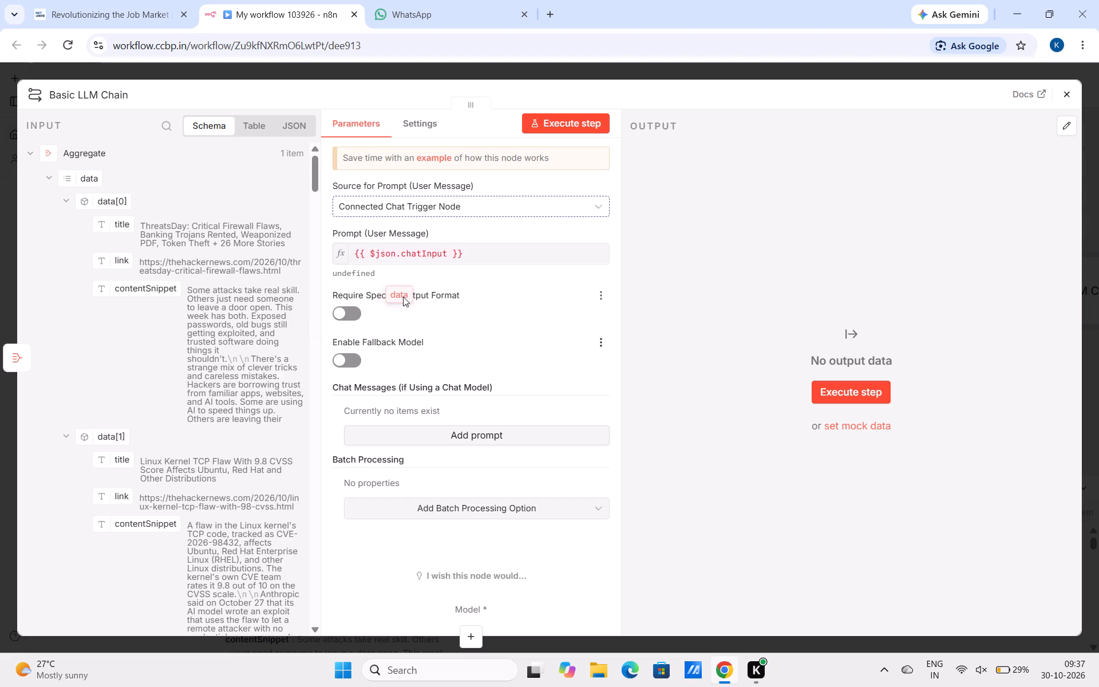
left_click_drag(403, 297, 406, 263)
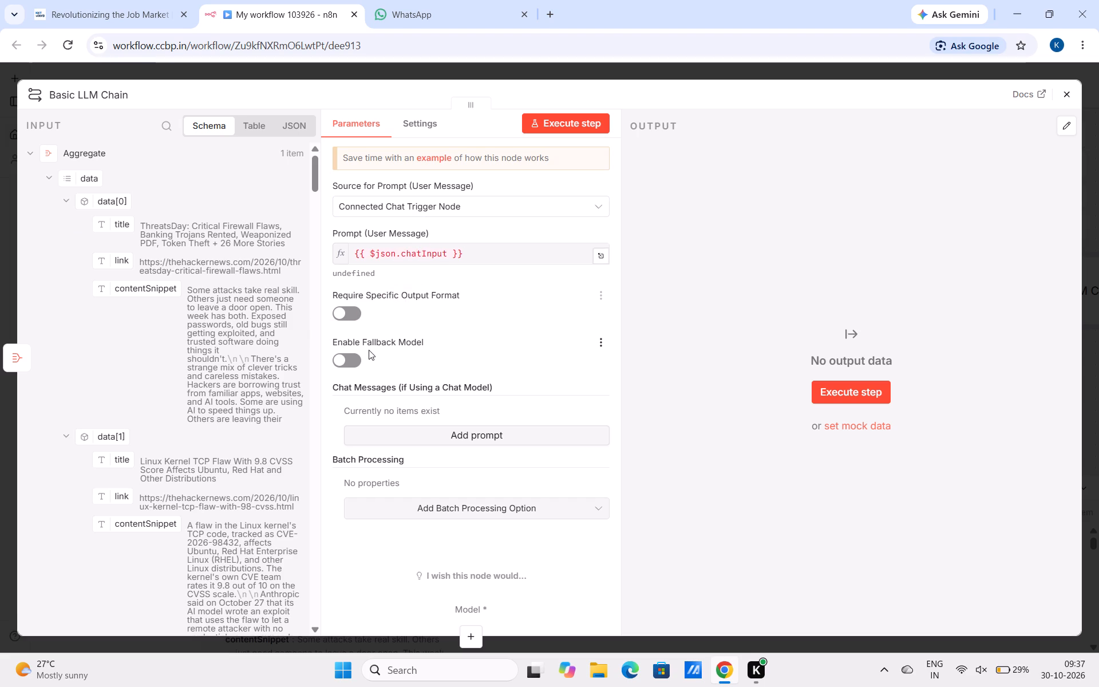
left_click(407, 212)
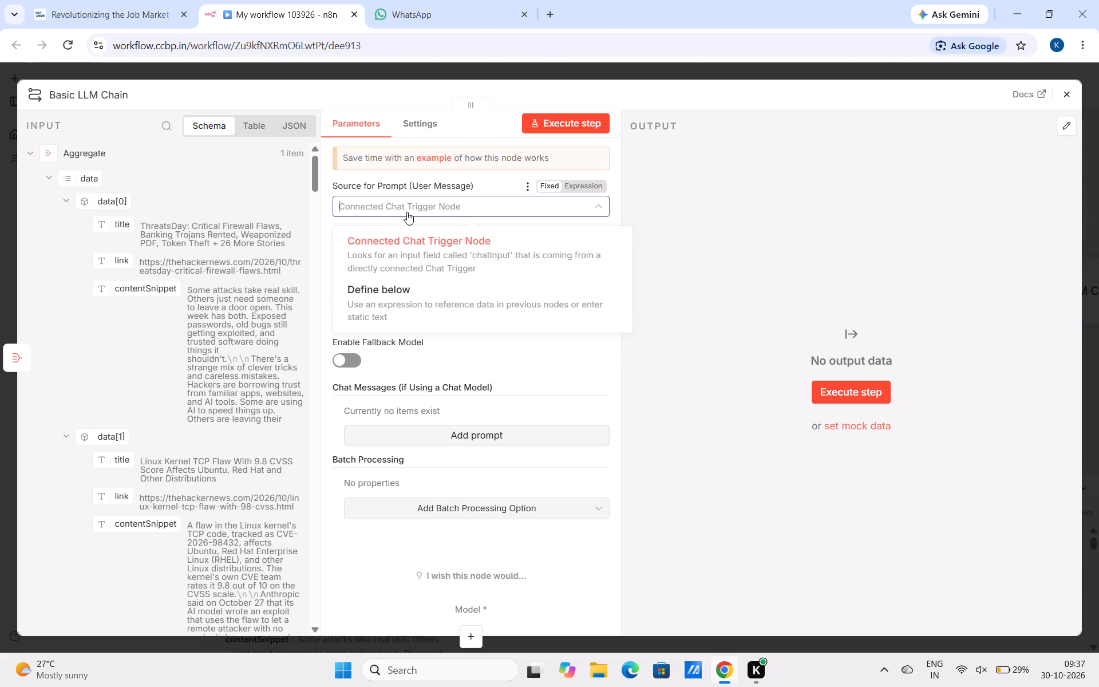
left_click(394, 301)
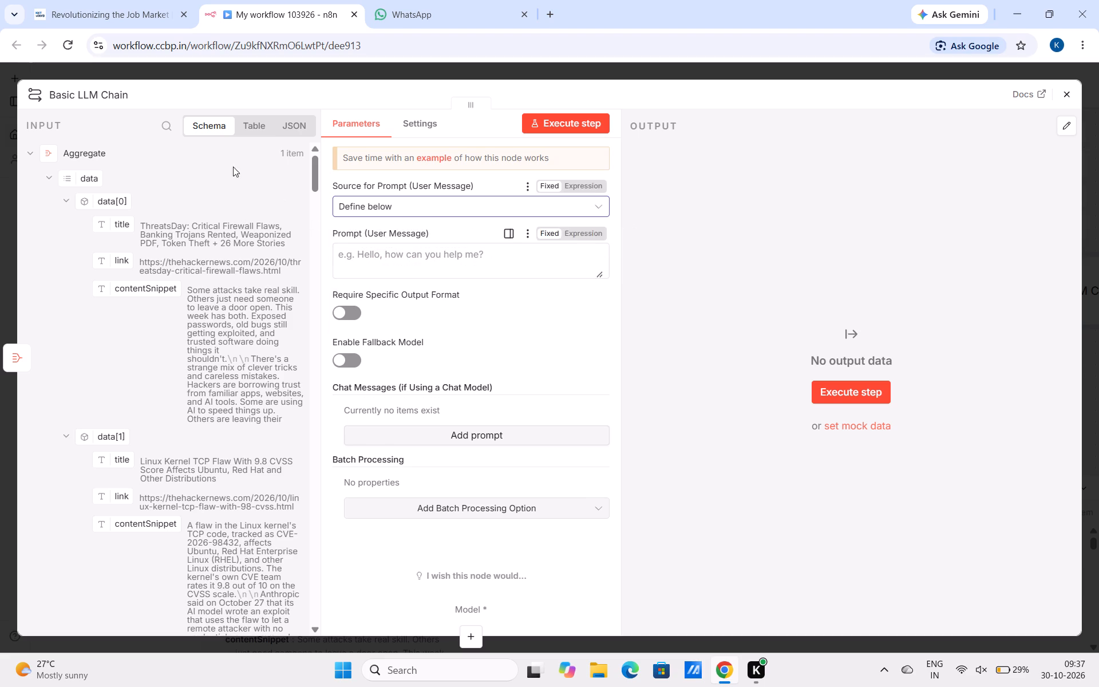
left_click_drag(92, 199, 384, 263)
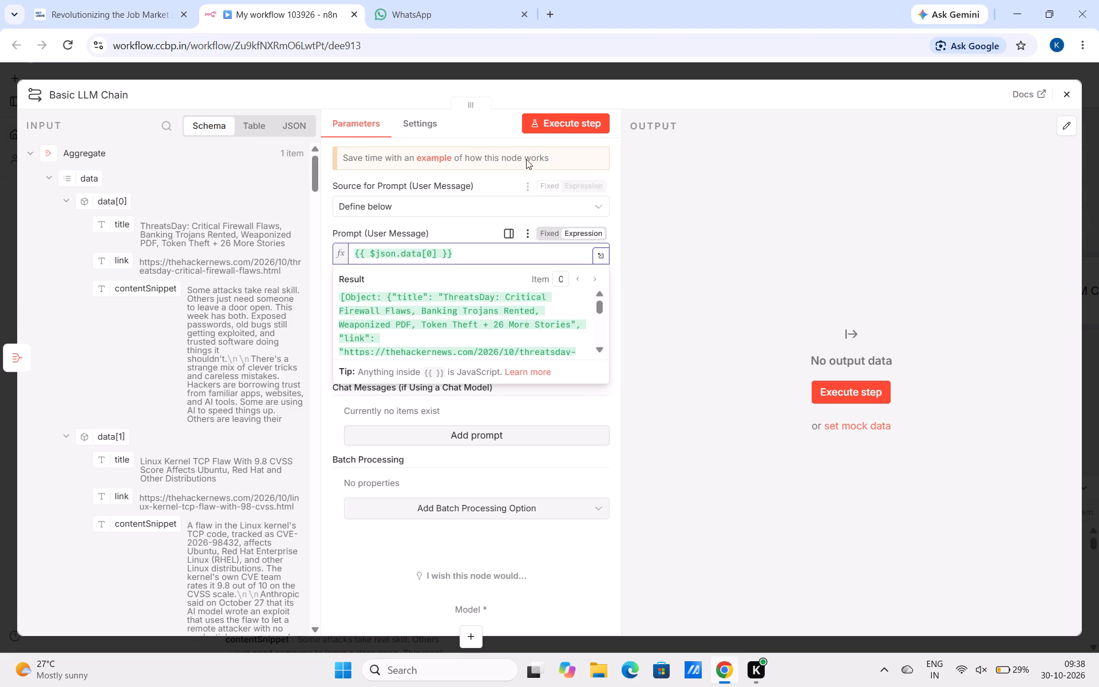
Try executing the Basic LLM Chain node, returning to the canvas.
left_click(545, 128)
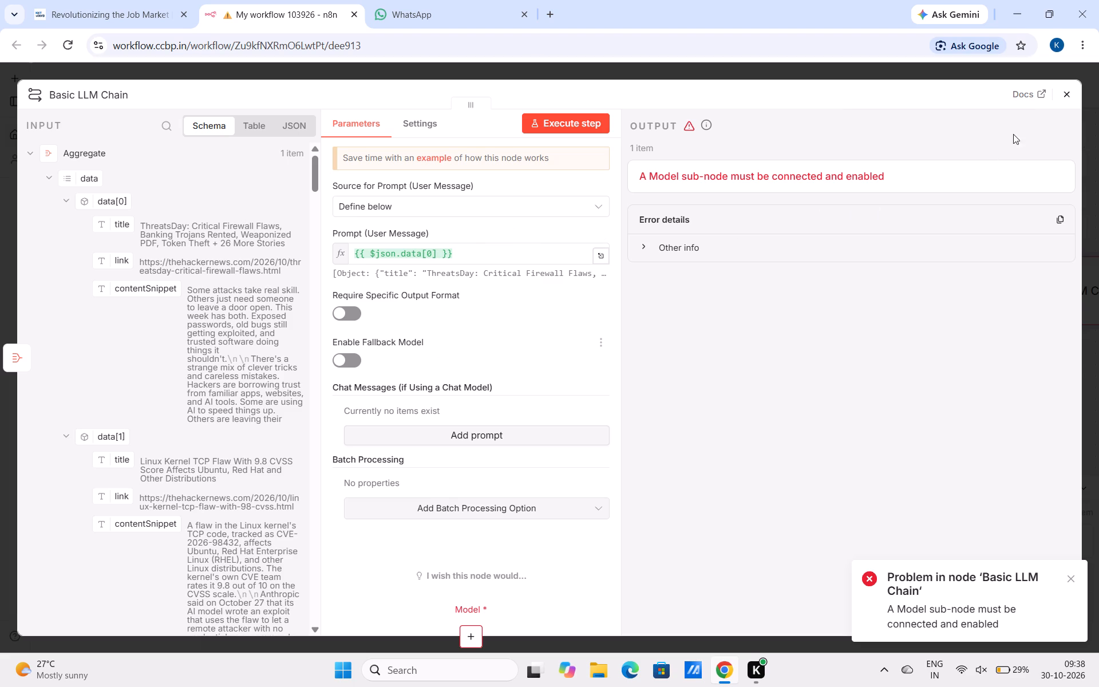
left_click(1070, 94)
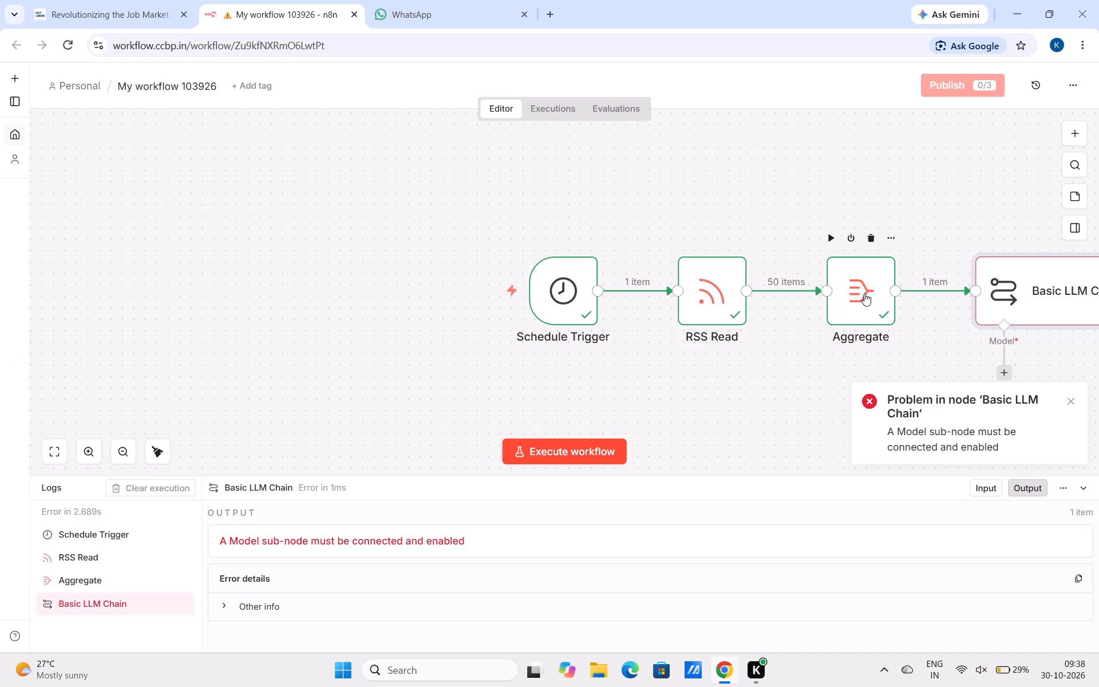
Move the Aggregate node slightly closer to RSS Read, level with the other nodes.
left_click_drag(860, 293, 825, 286)
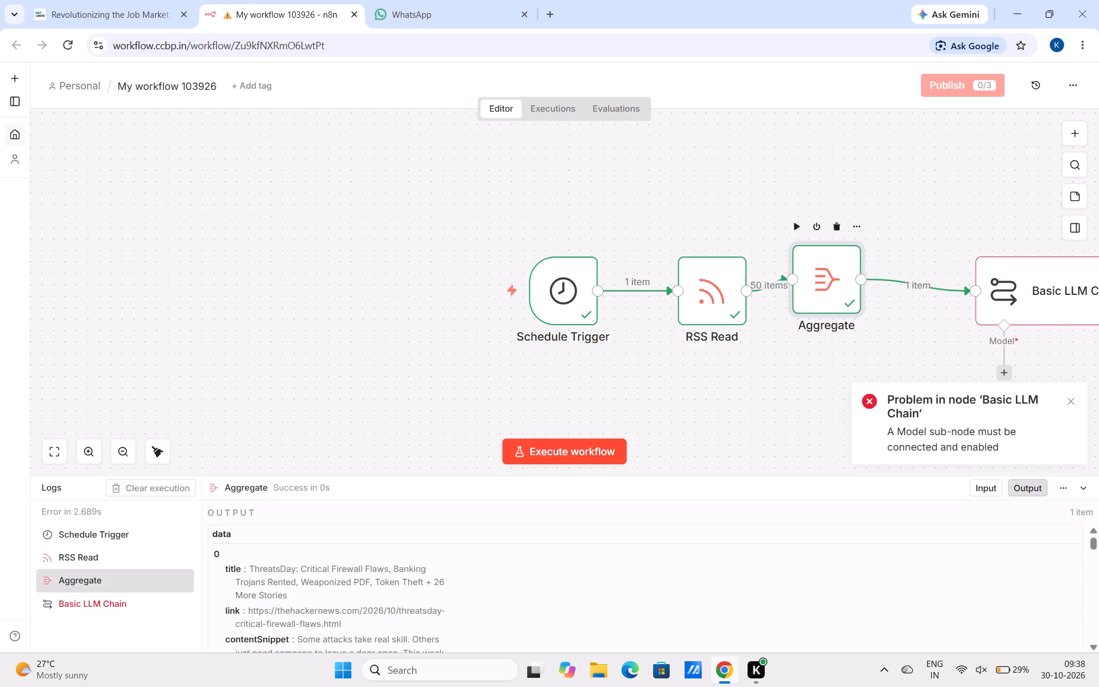
left_click_drag(825, 286, 853, 295)
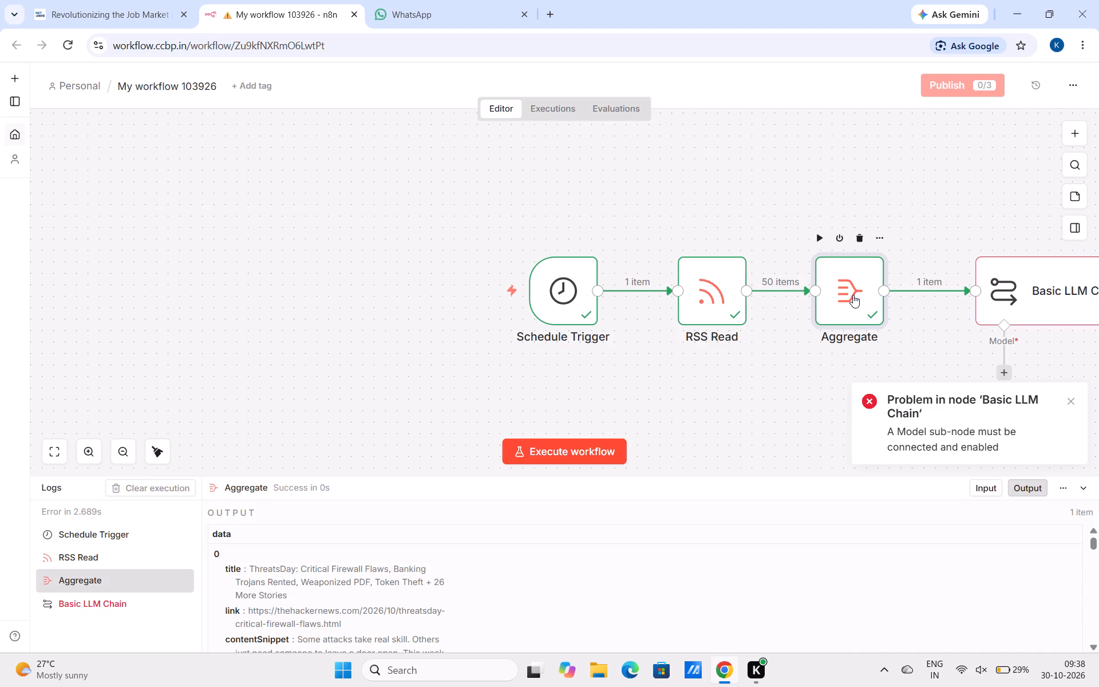
left_click(1003, 372)
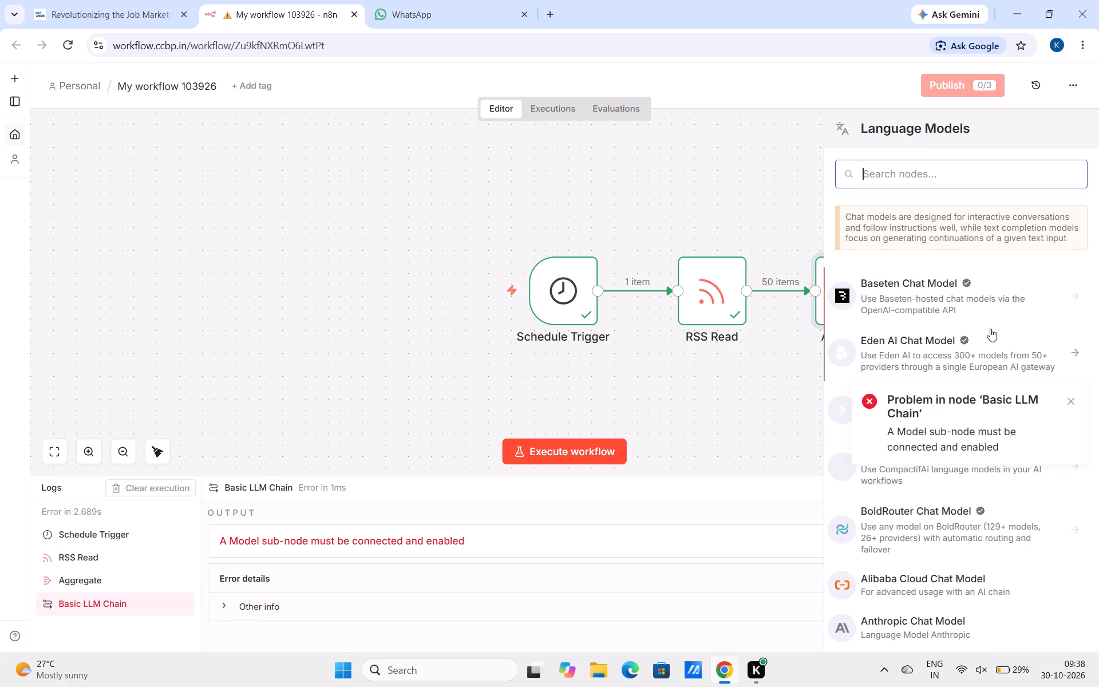
scroll(761, 302, "left", 1)
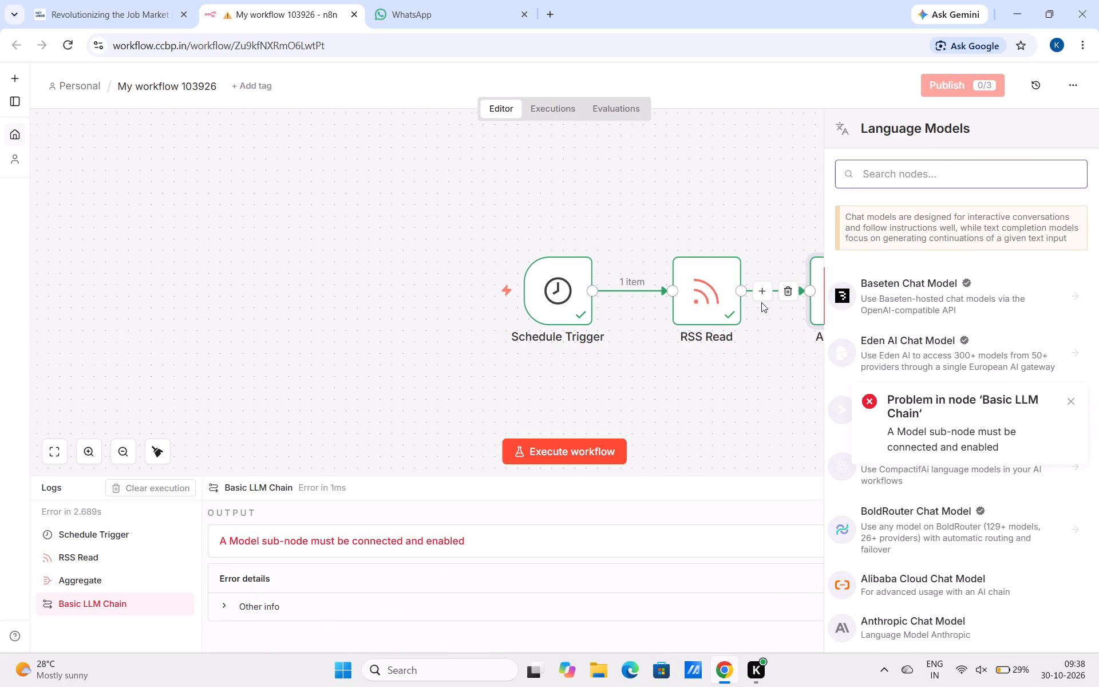
scroll(761, 302, "left", 11)
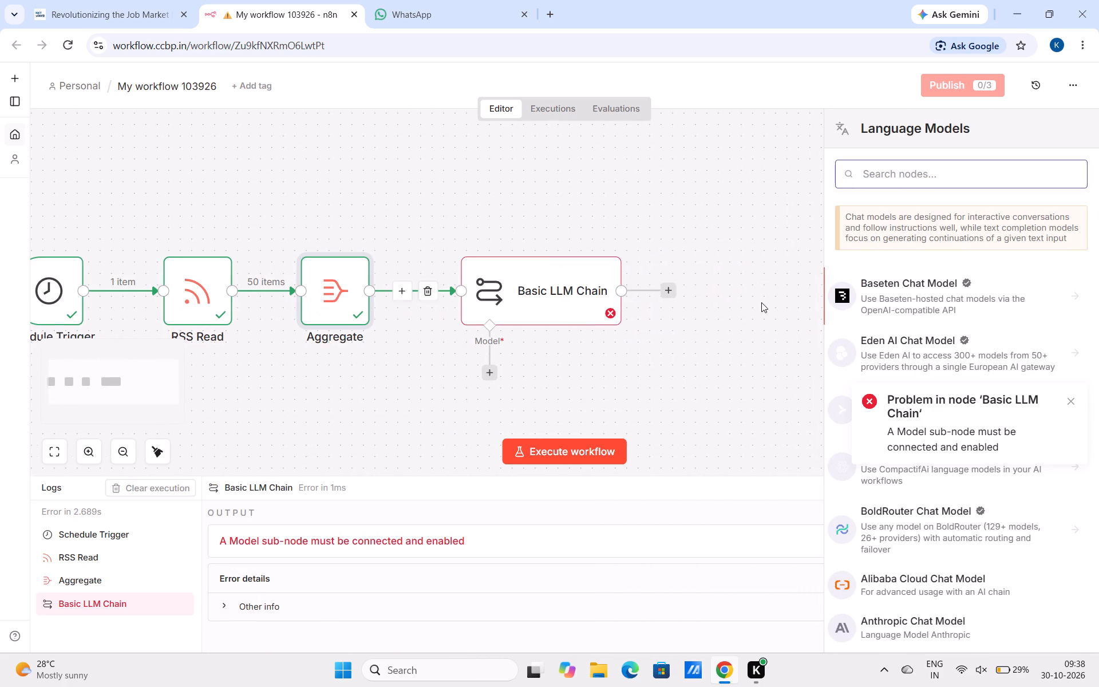
scroll(543, 291, "right", 1)
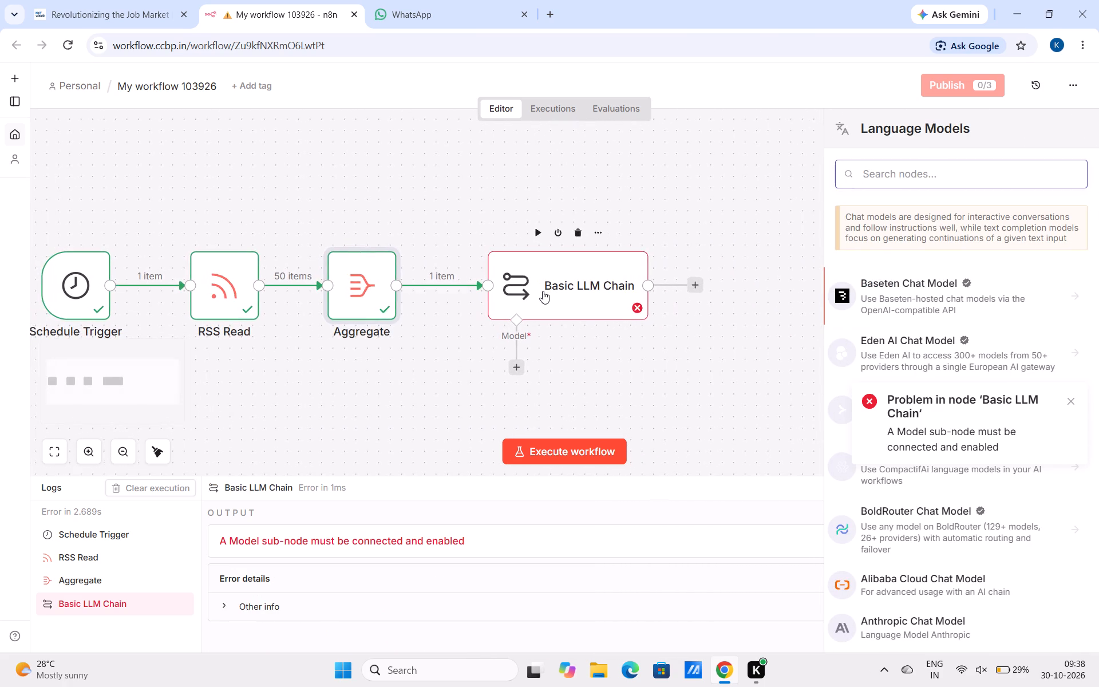
scroll(543, 291, "right", 1)
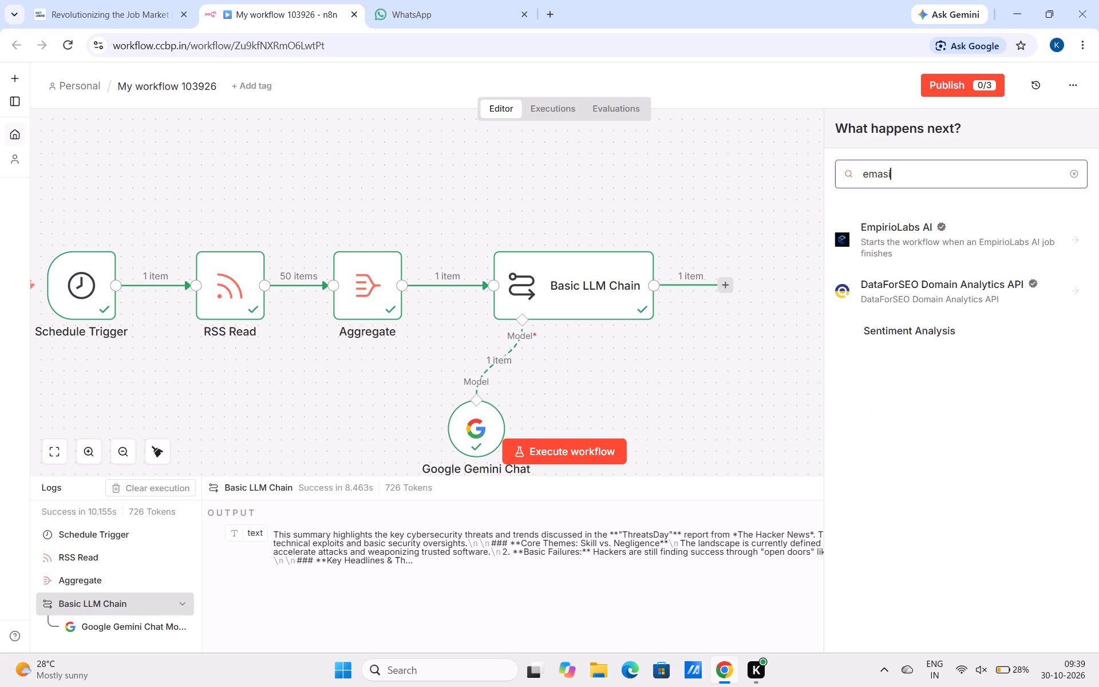
Add a Gmail node with the Send a message action after the Basic LLM Chain.
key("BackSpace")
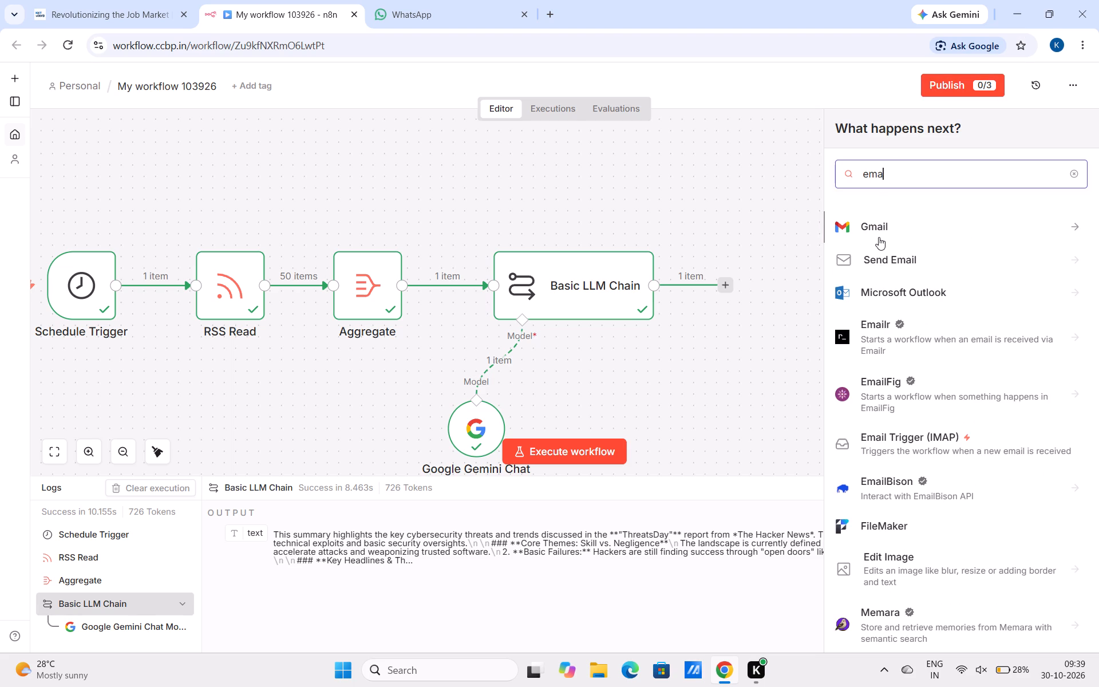
left_click(869, 216)
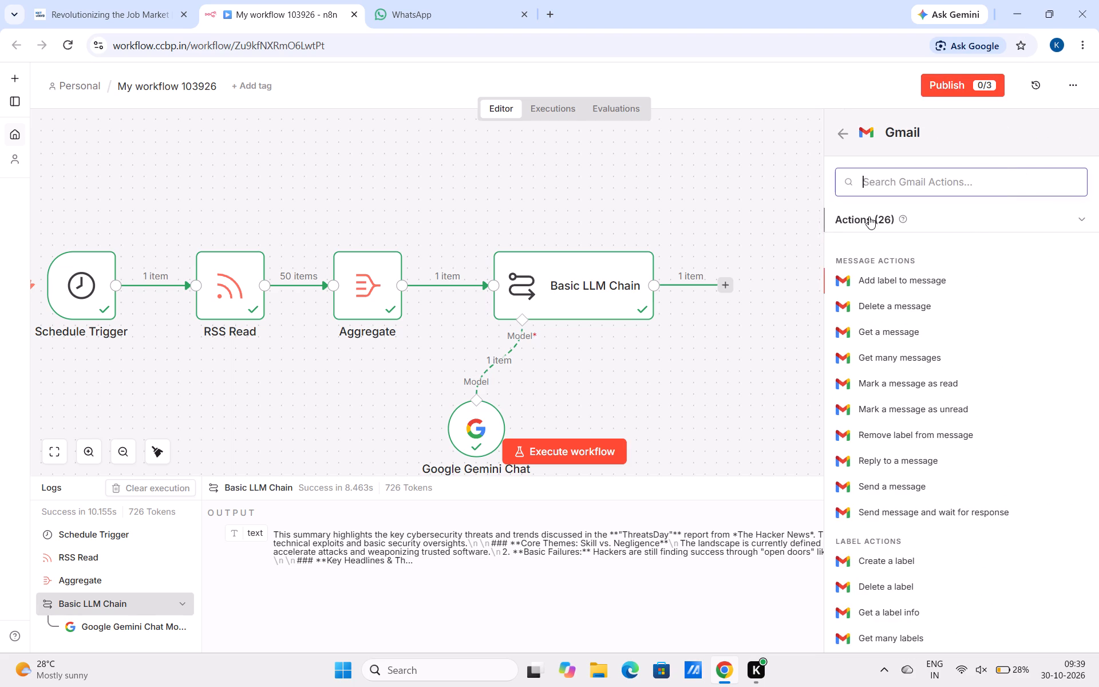
left_click(879, 483)
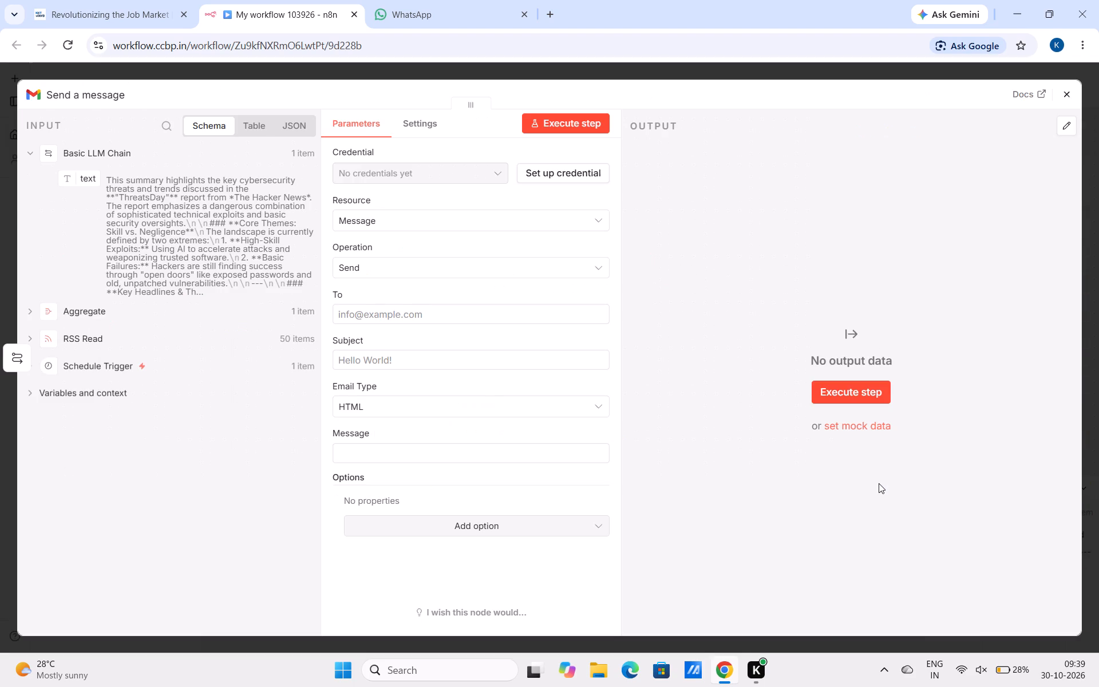
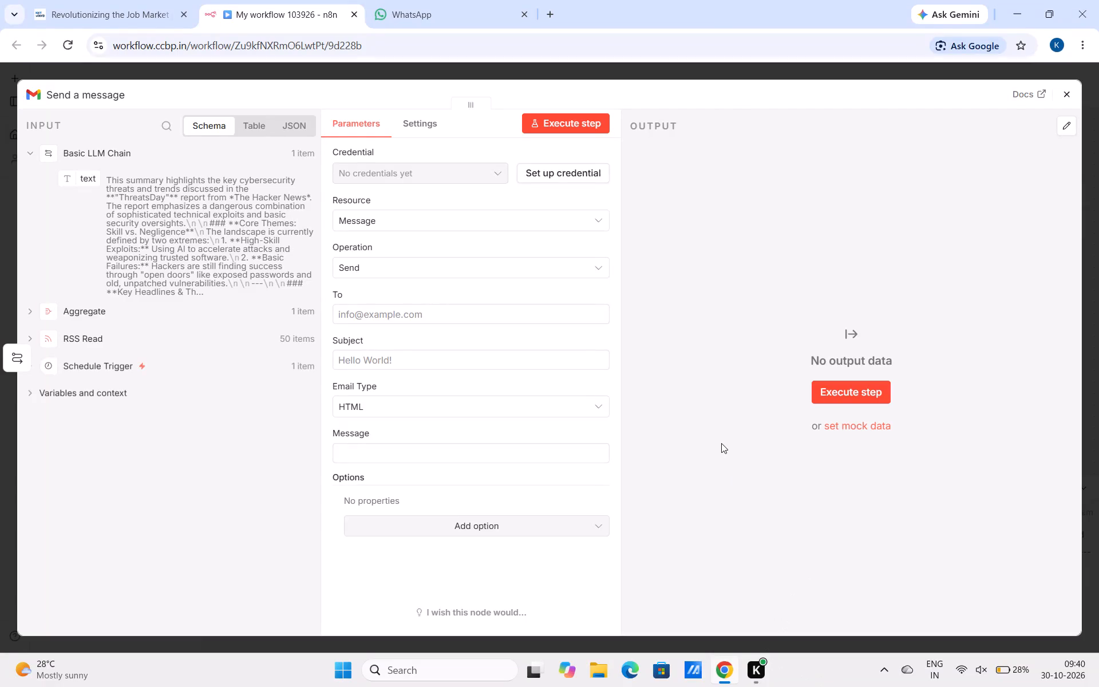
Open the To field of the Gmail Send a message node for entering the recipient's address.
left_click(465, 321)
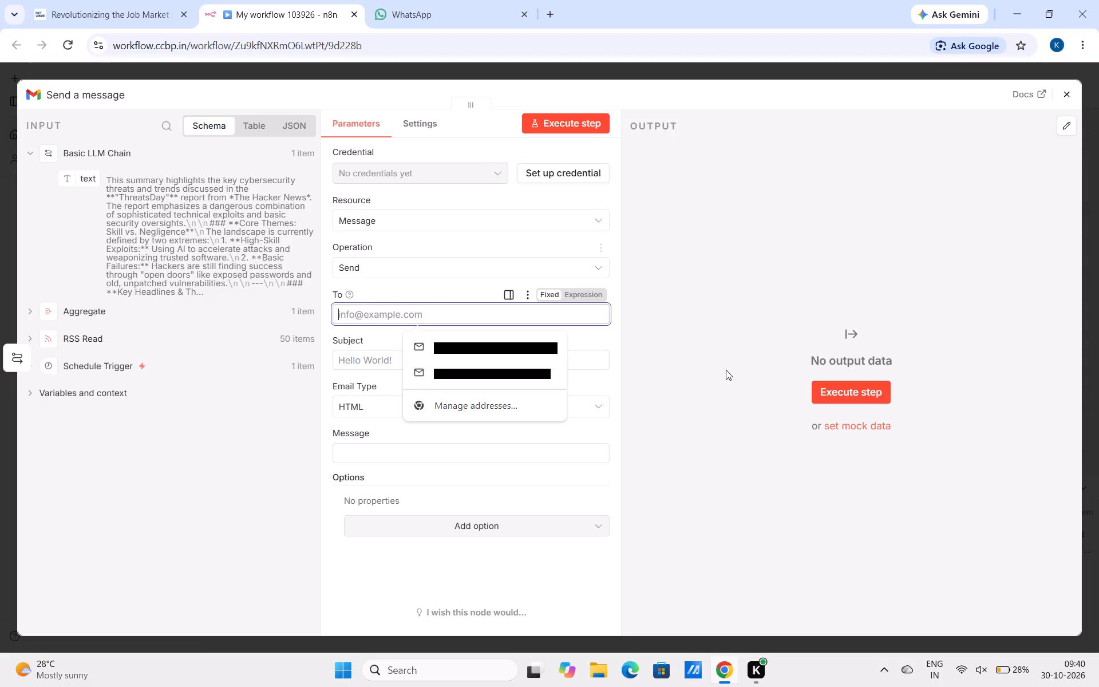
scroll(727, 369, "down", 2)
scroll(477, 335, "down", 3)
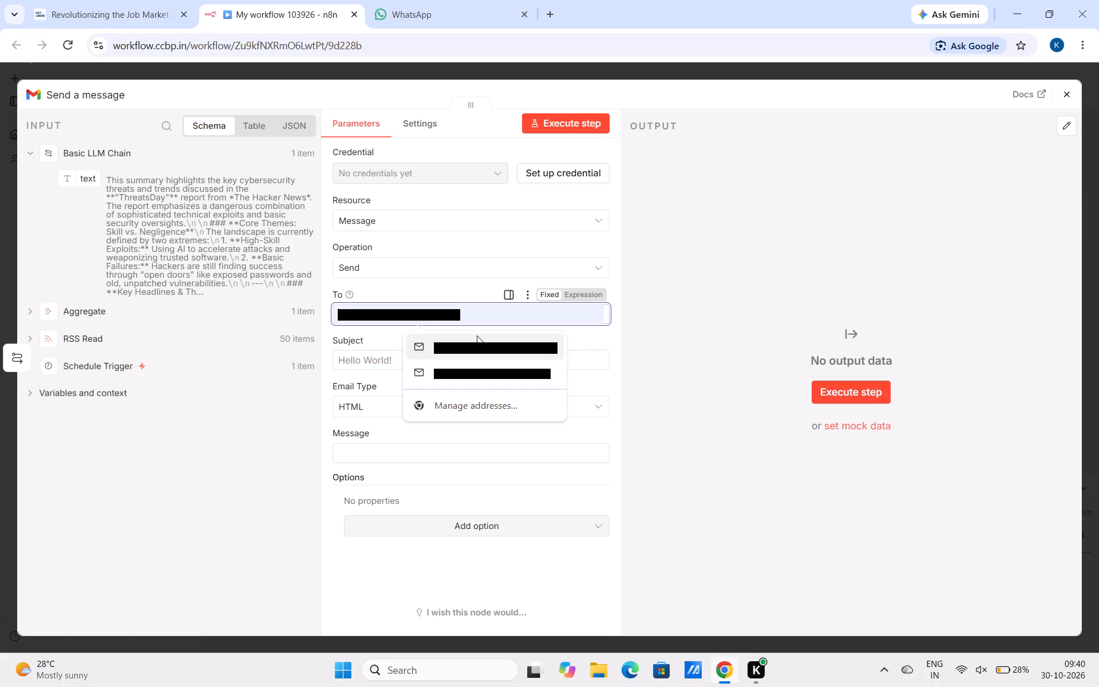
scroll(358, 233, "up", 2)
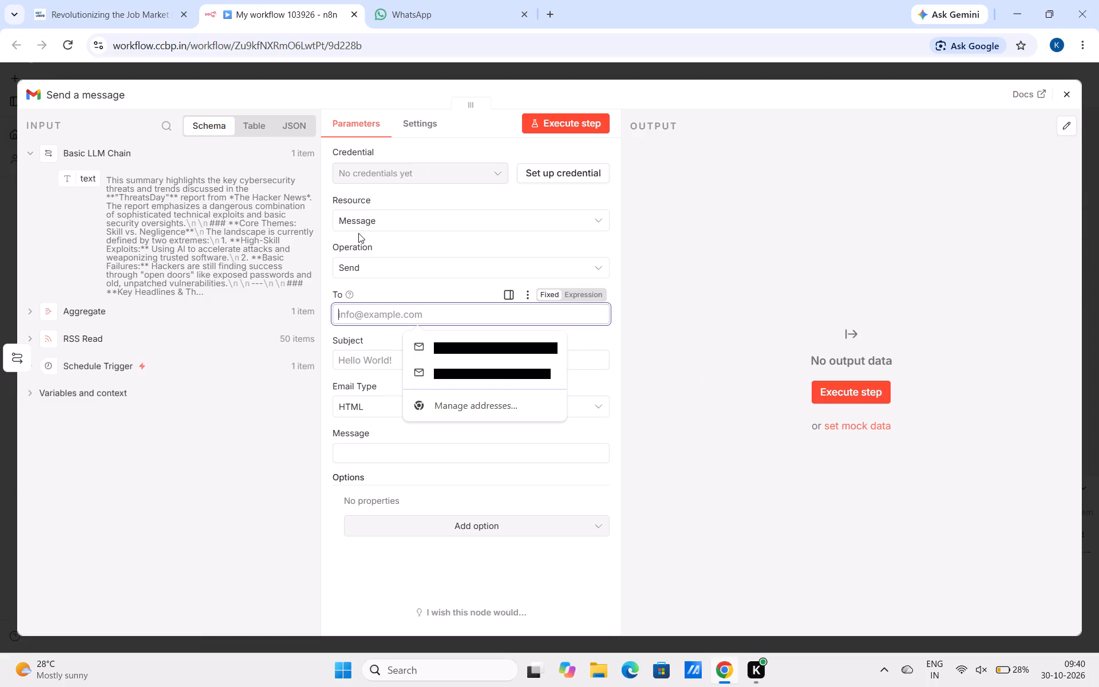
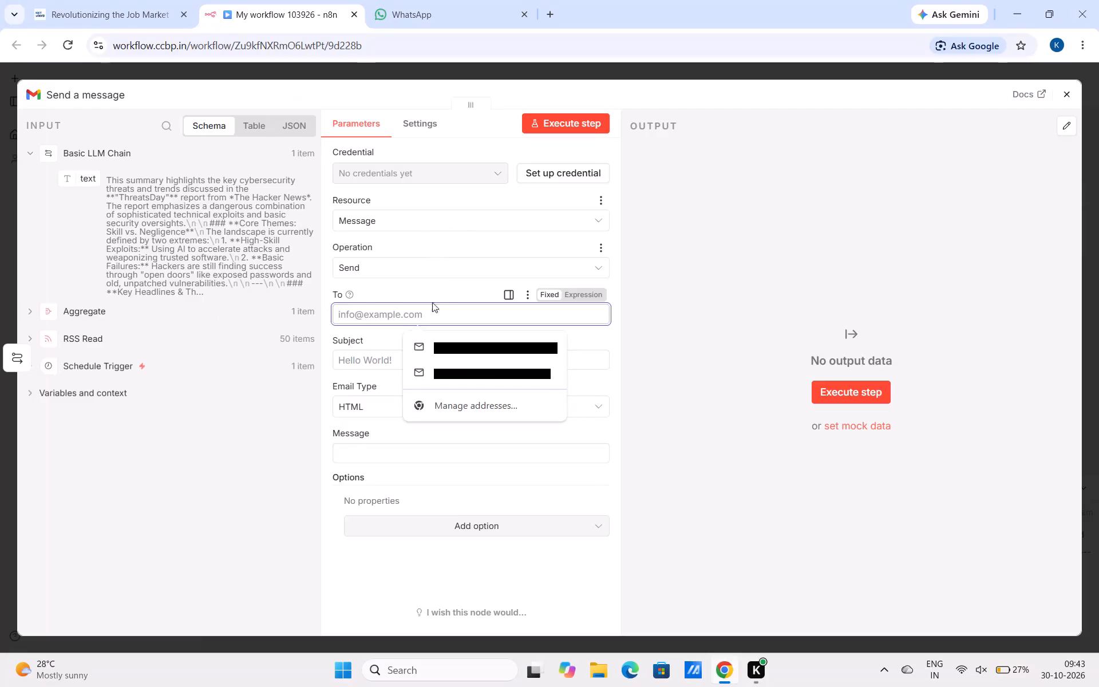
Fill in the Gmail message with the second suggested recipient address, the subject "This is news" and the message "hi".
left_click(421, 315)
left_click(479, 374)
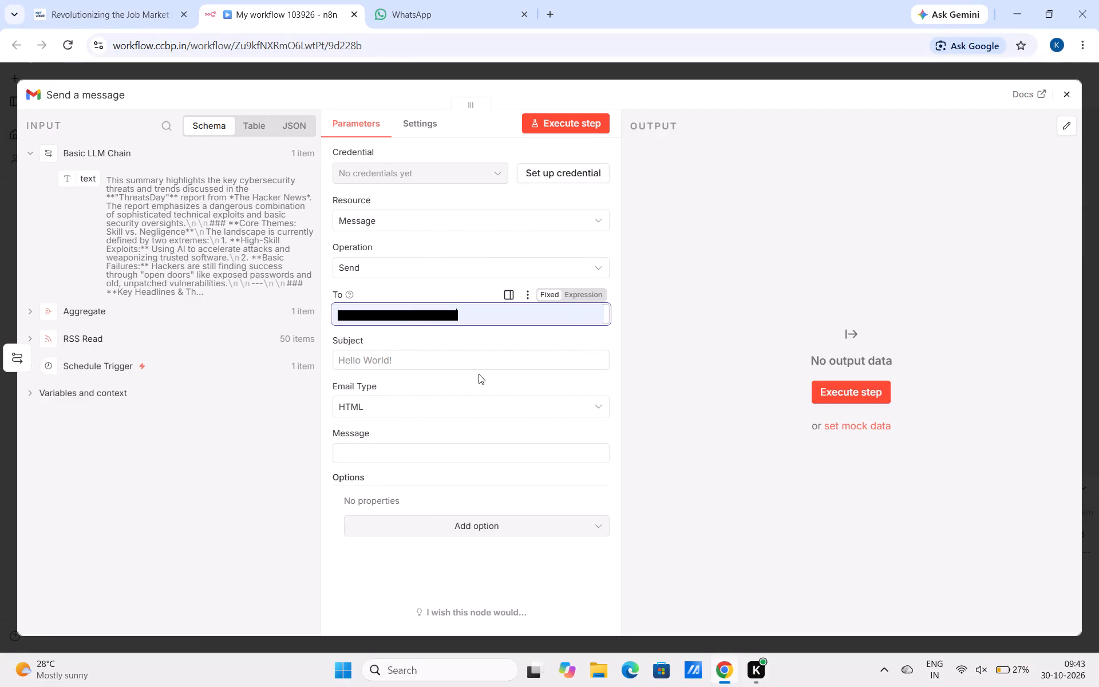
left_click(425, 363)
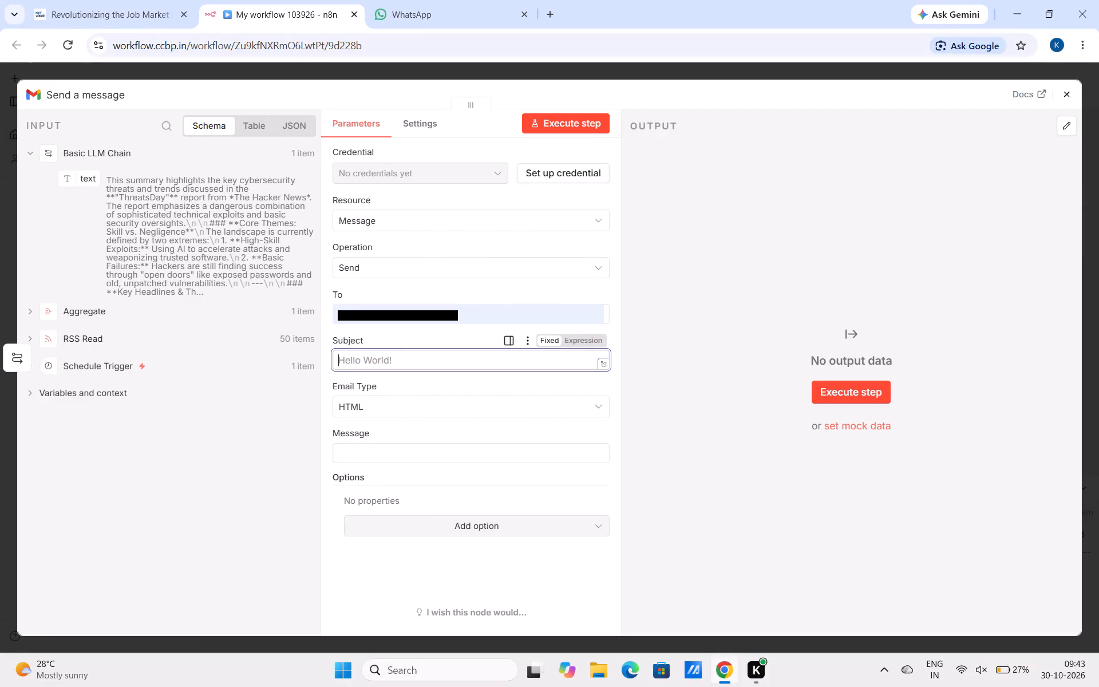
left_click(71, 181)
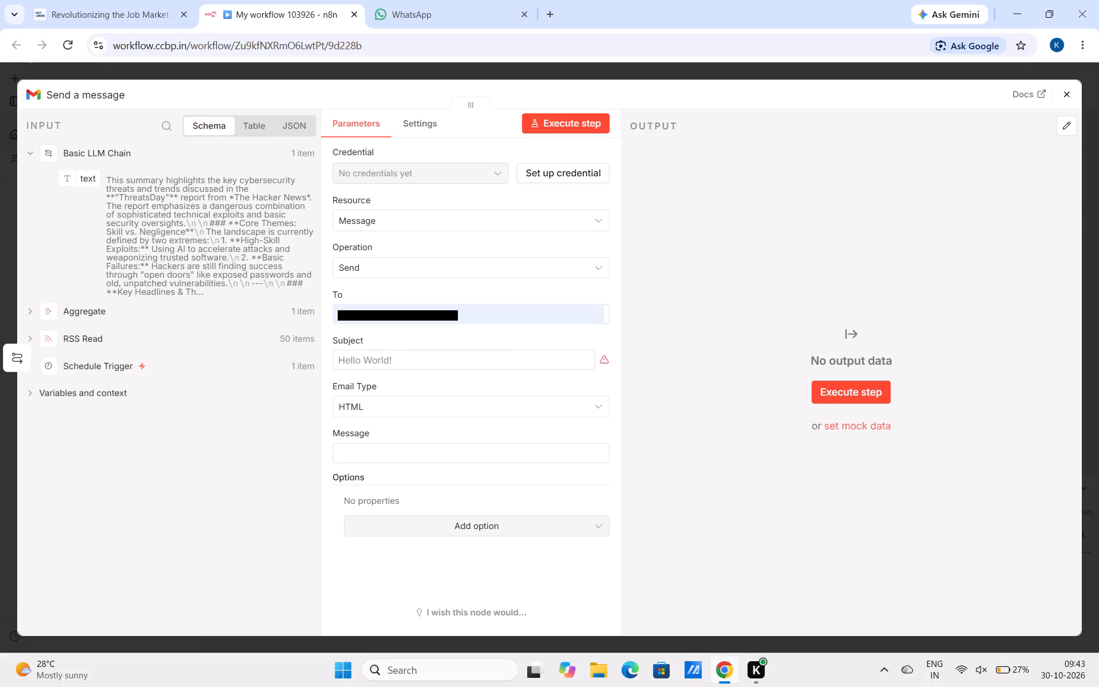
left_click(350, 360)
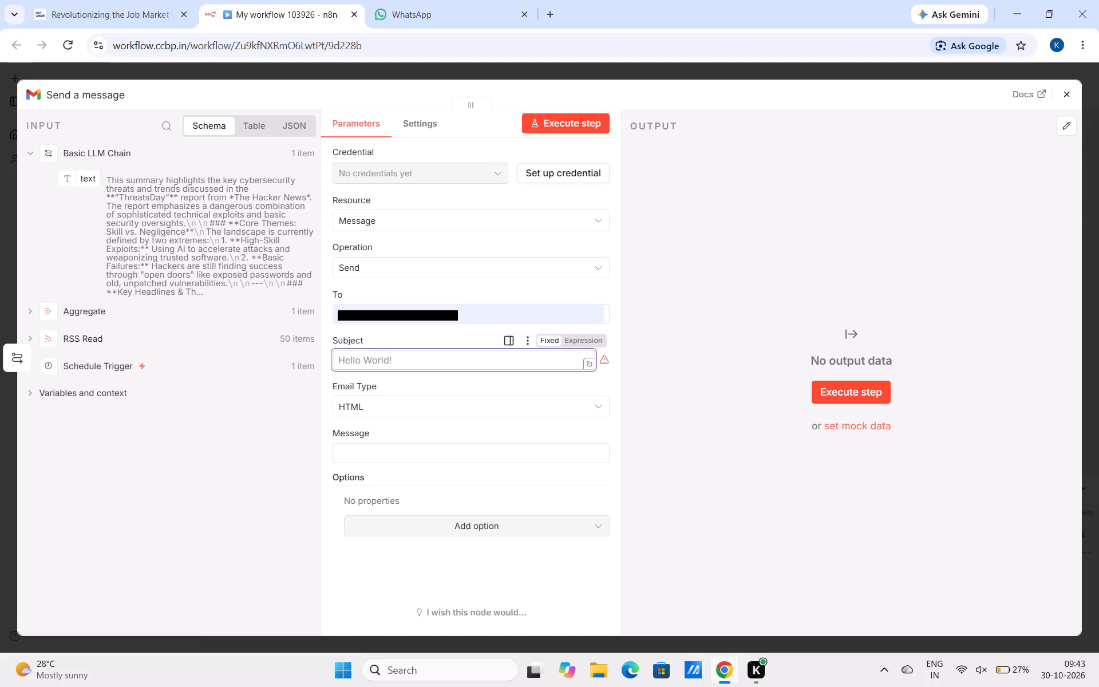
left_click(345, 360)
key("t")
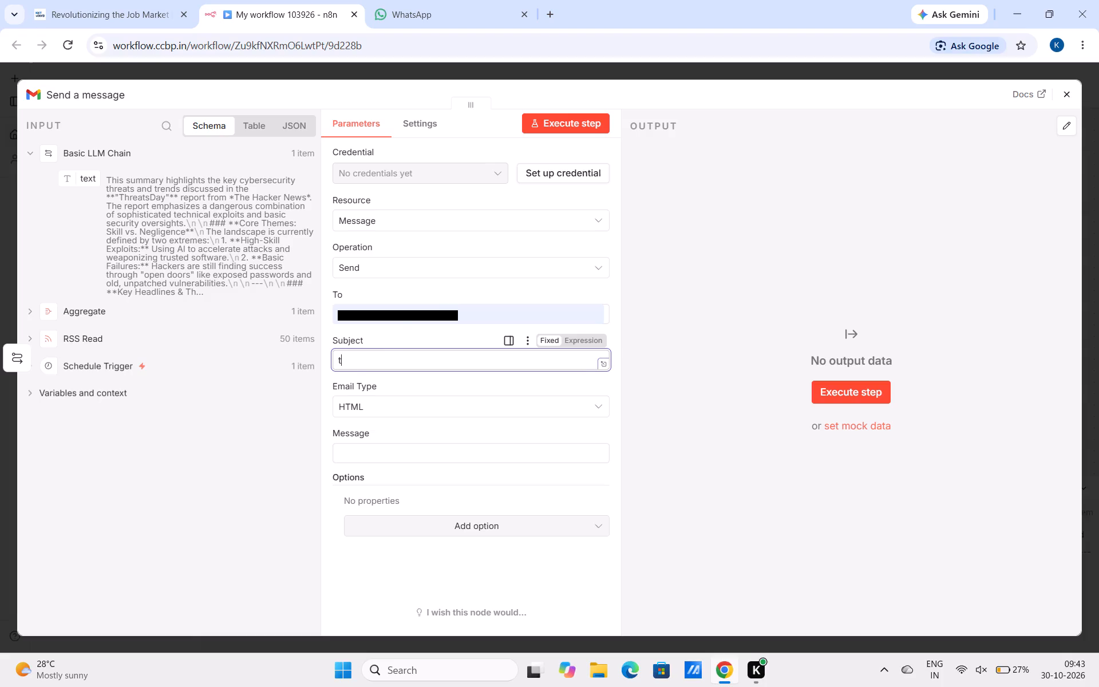
key("BackSpace")
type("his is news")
left_click(354, 451)
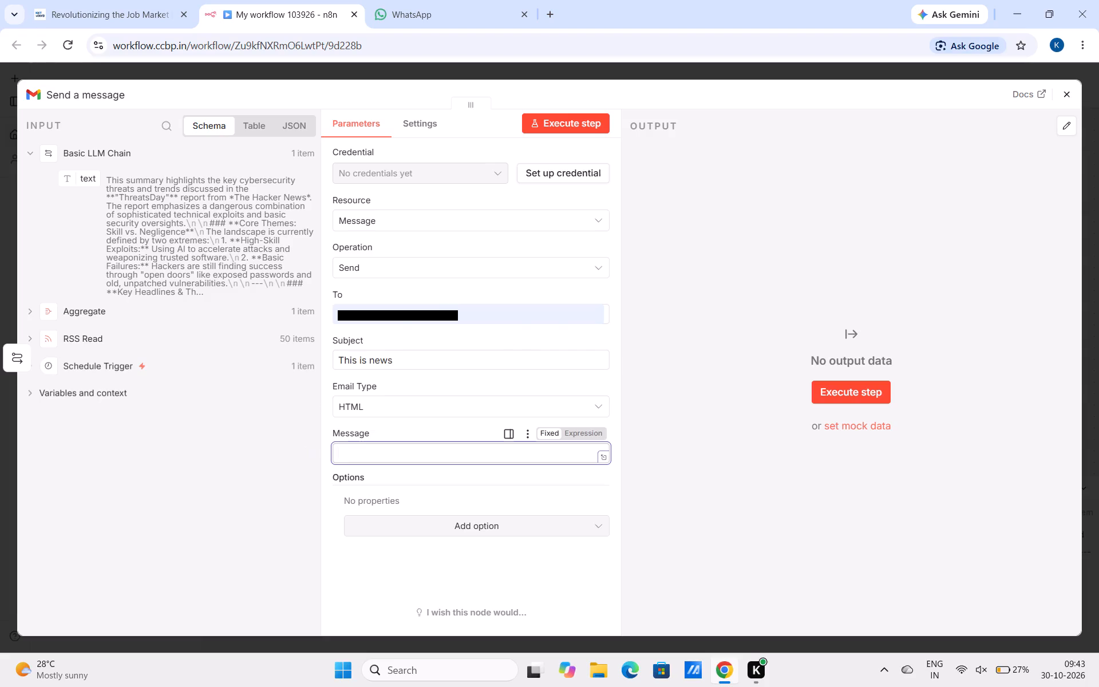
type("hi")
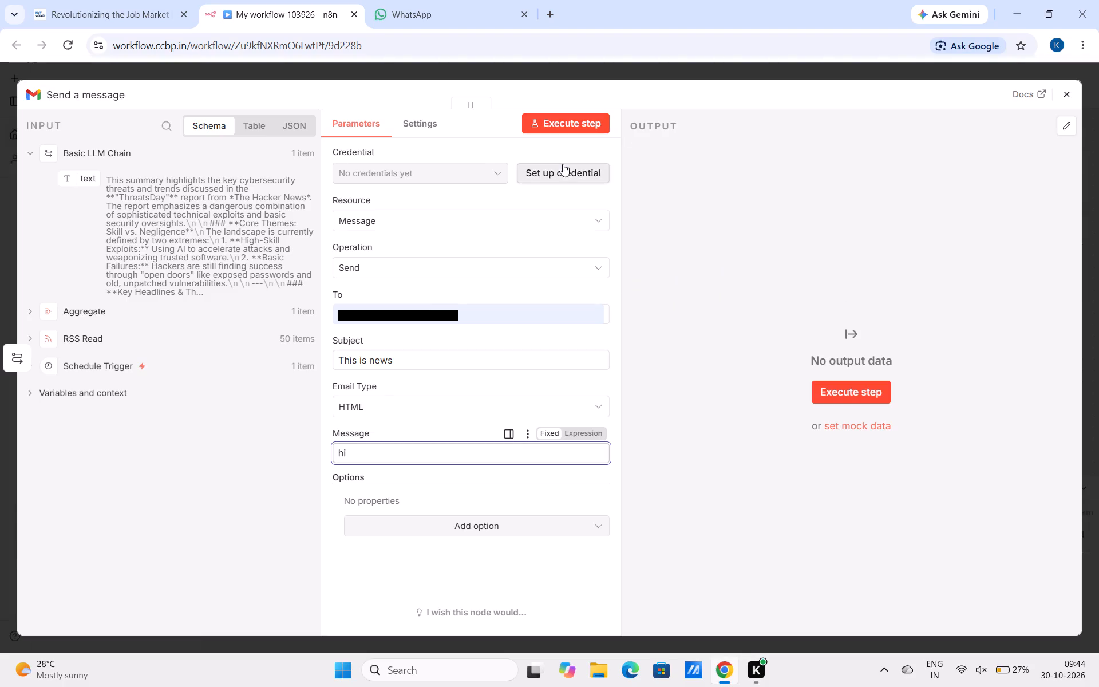
Start setting up a new Gmail OAuth2 credential for the Send a message node, going to its Google sign-in option.
left_click(495, 171)
left_click(495, 171)
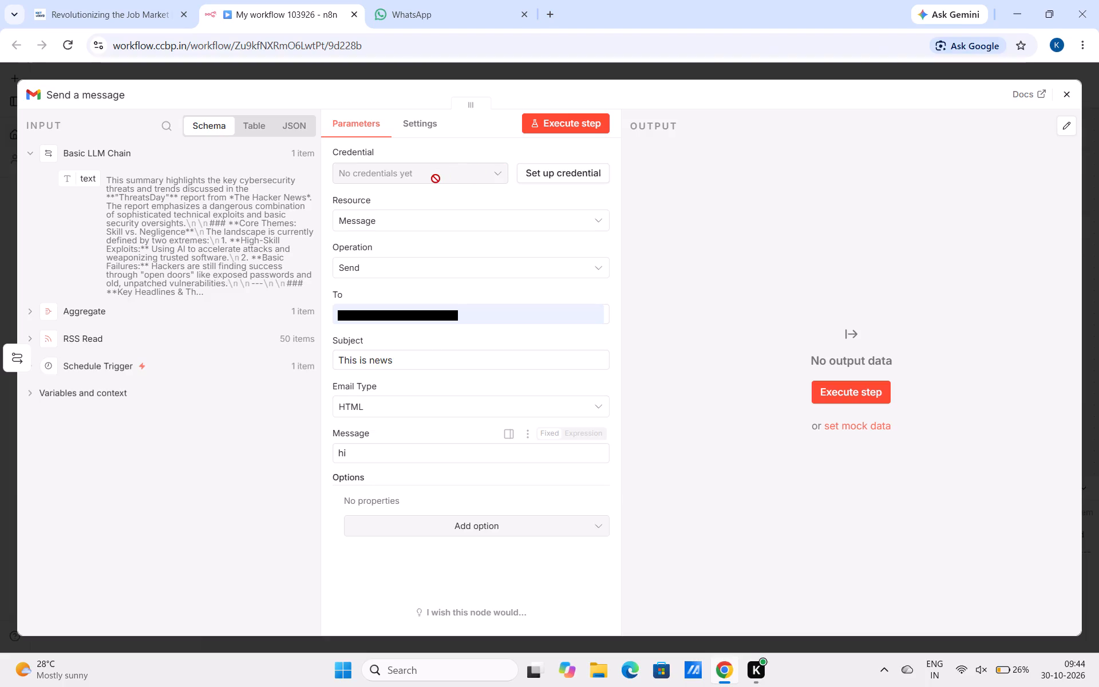
double_click(436, 179)
left_click_drag(436, 179, 400, 169)
triple_click(400, 169)
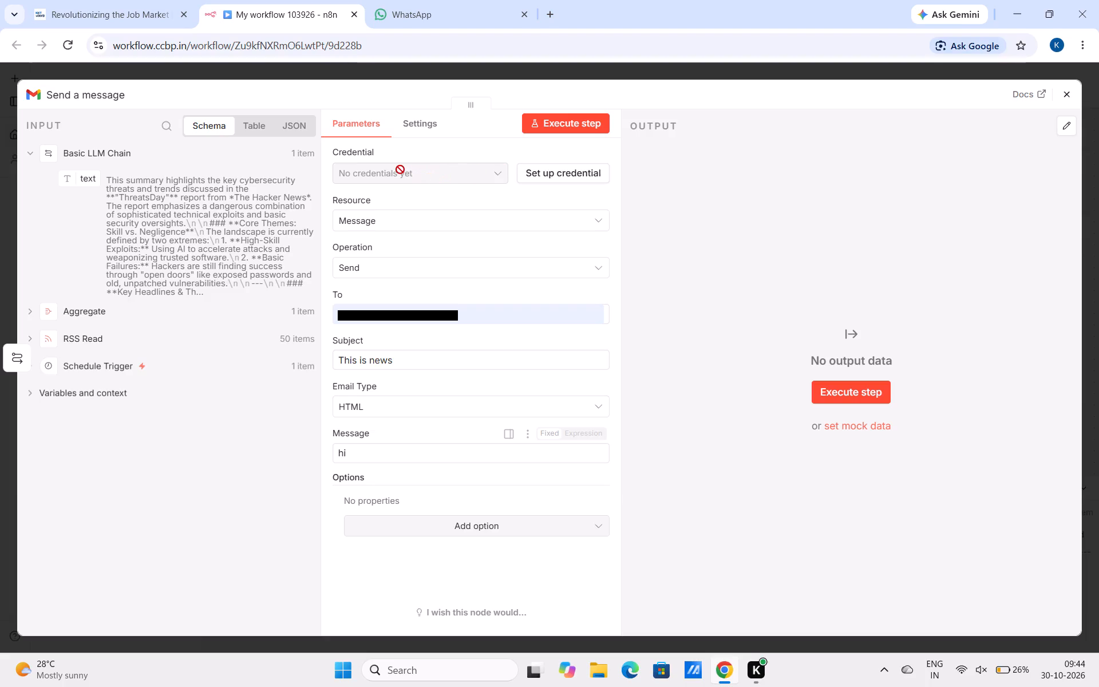
triple_click(400, 169)
triple_click(400, 169)
triple_click(400, 169)
left_click(400, 169)
left_click_drag(400, 169, 496, 181)
left_click_drag(496, 181, 549, 168)
left_click(549, 168)
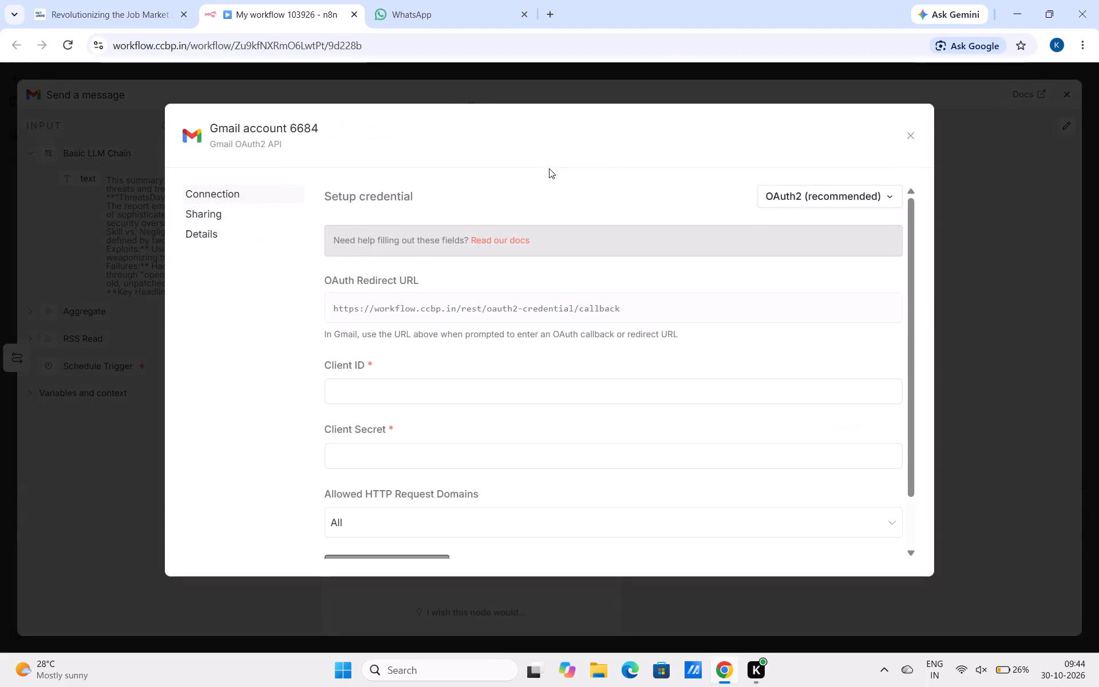
scroll(427, 386, "down", 1)
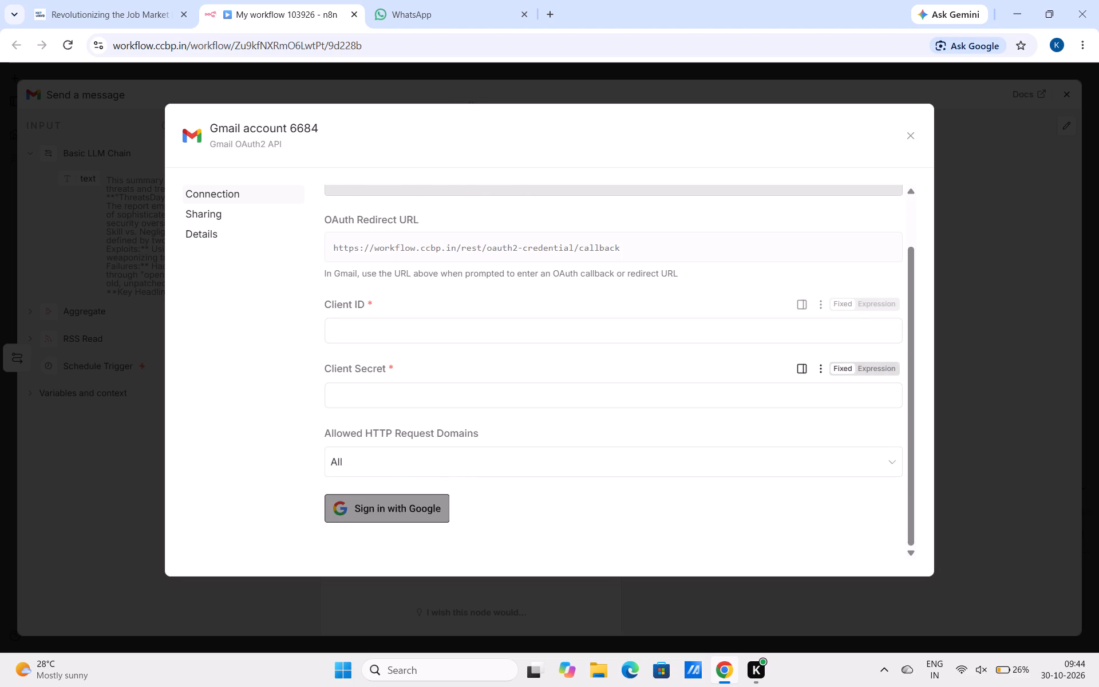
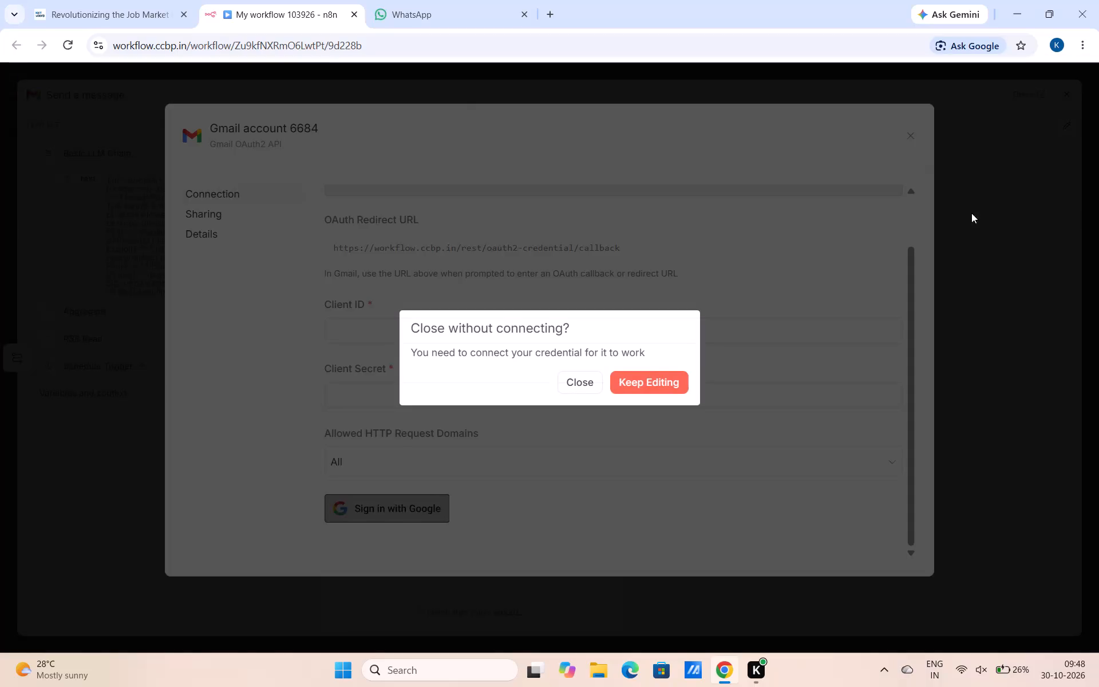
Keep editing the unconnected Gmail OAuth2 credential and view its Client ID and Client Secret fields.
left_click(630, 378)
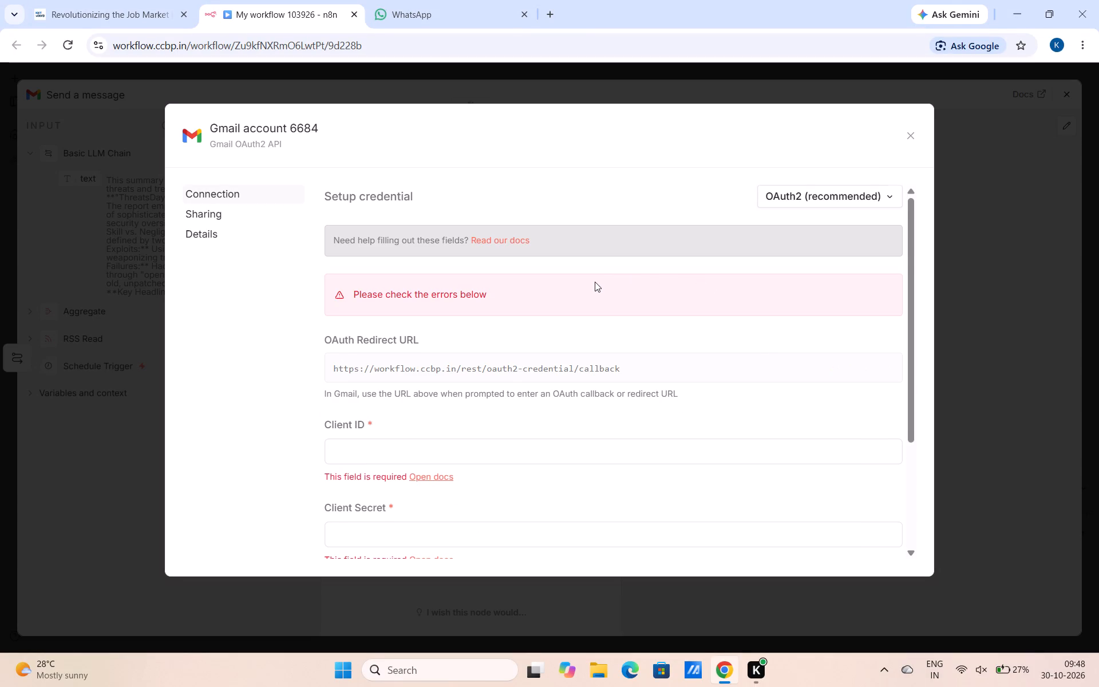
scroll(595, 282, "down", 5)
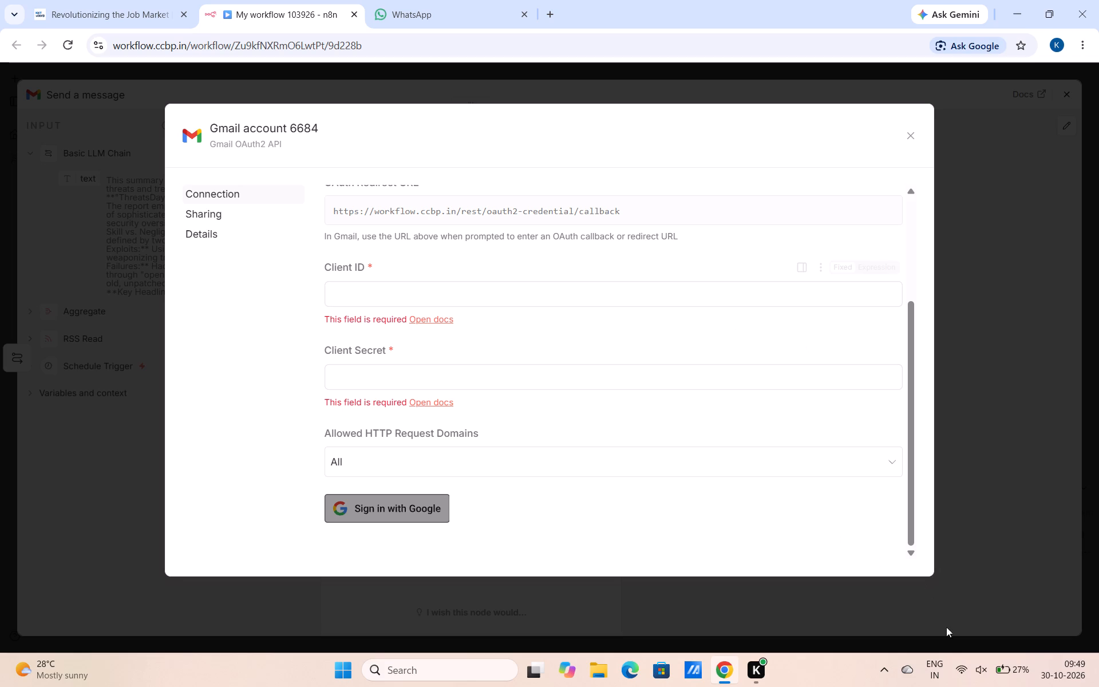
Turn on the computer's mobile hotspot in Windows.
left_click(961, 668)
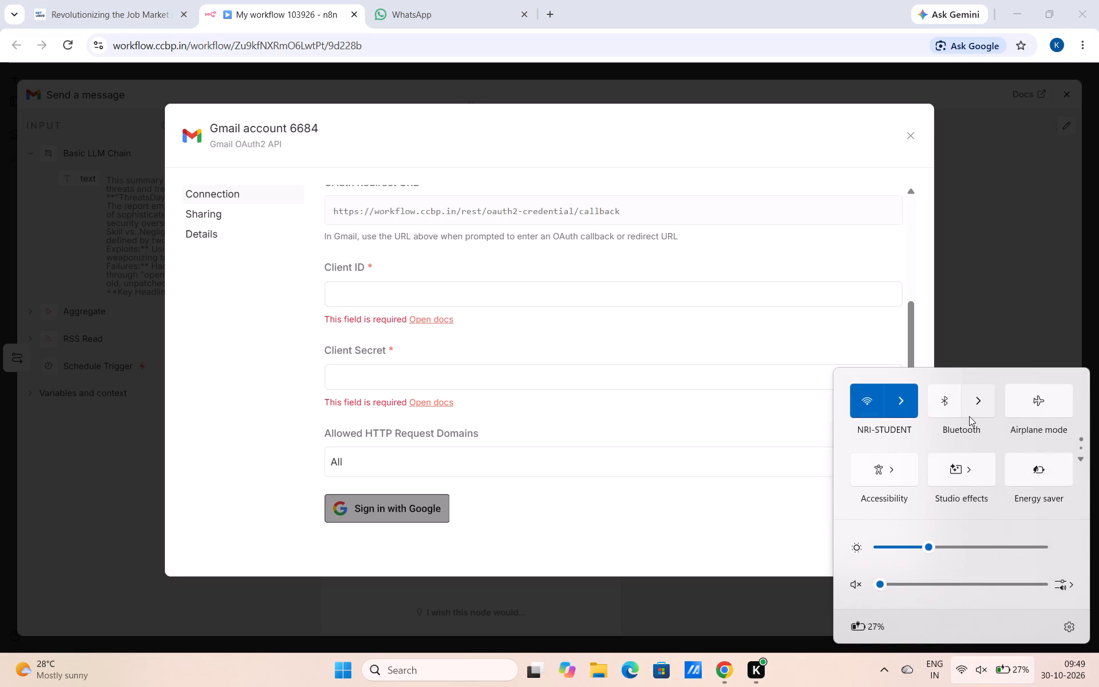
scroll(936, 475, "down", 3)
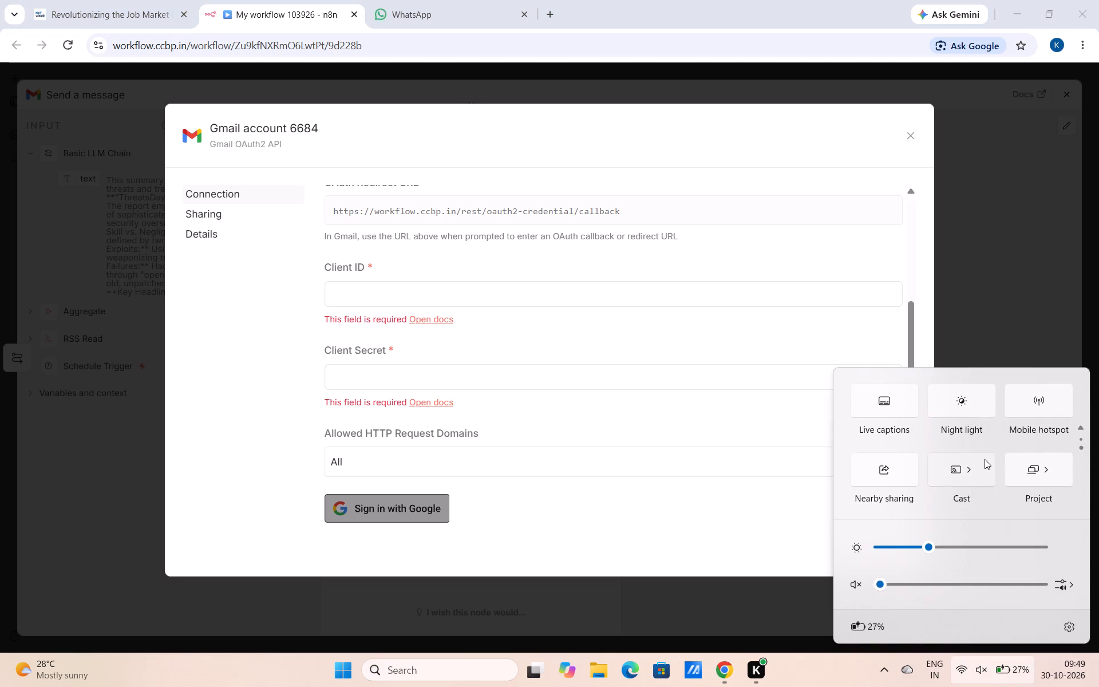
left_click(1047, 404)
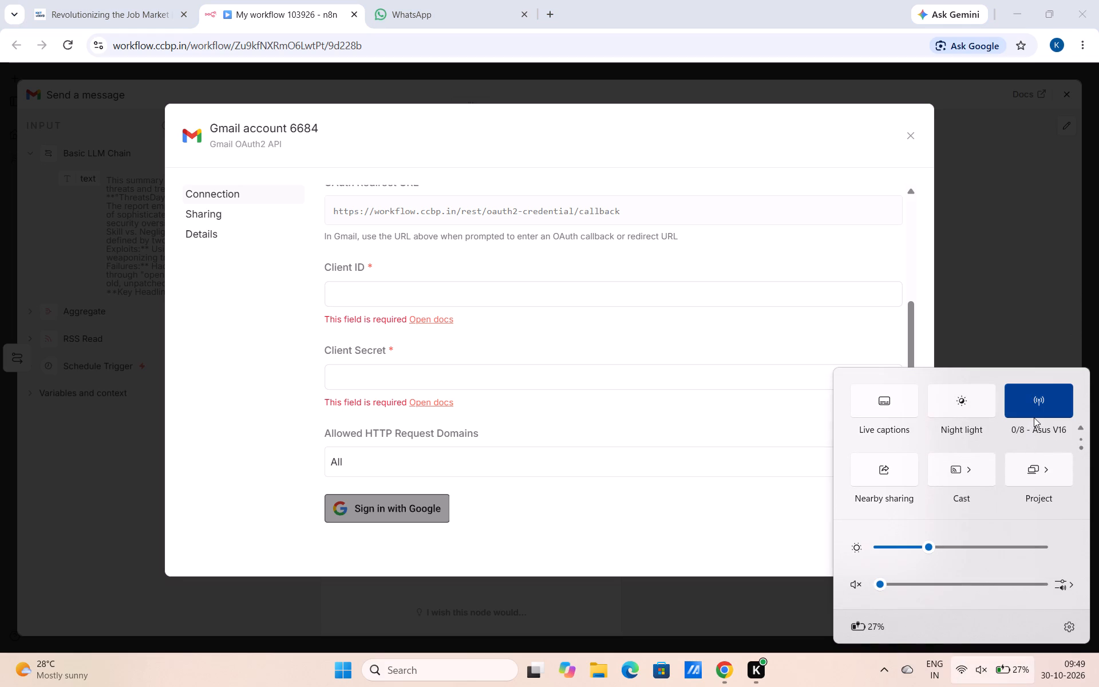
Check the mobile hotspot's network properties in Windows Settings, returning to the Gmail credential in the browser.
scroll(1034, 417, "up", 4)
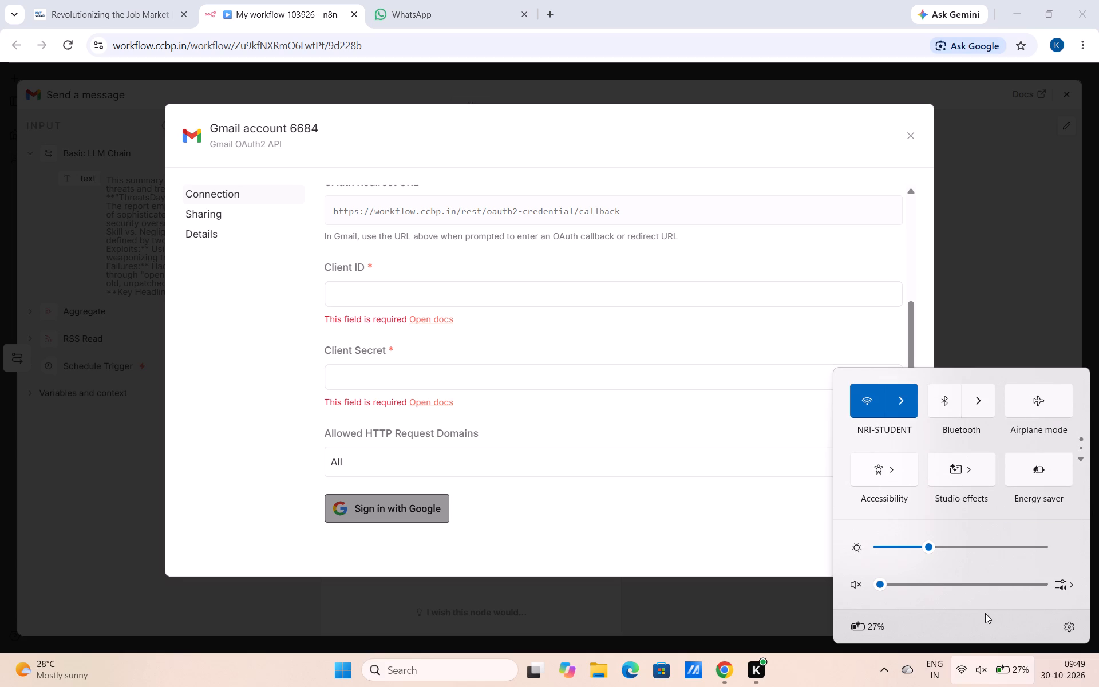
left_click(1065, 626)
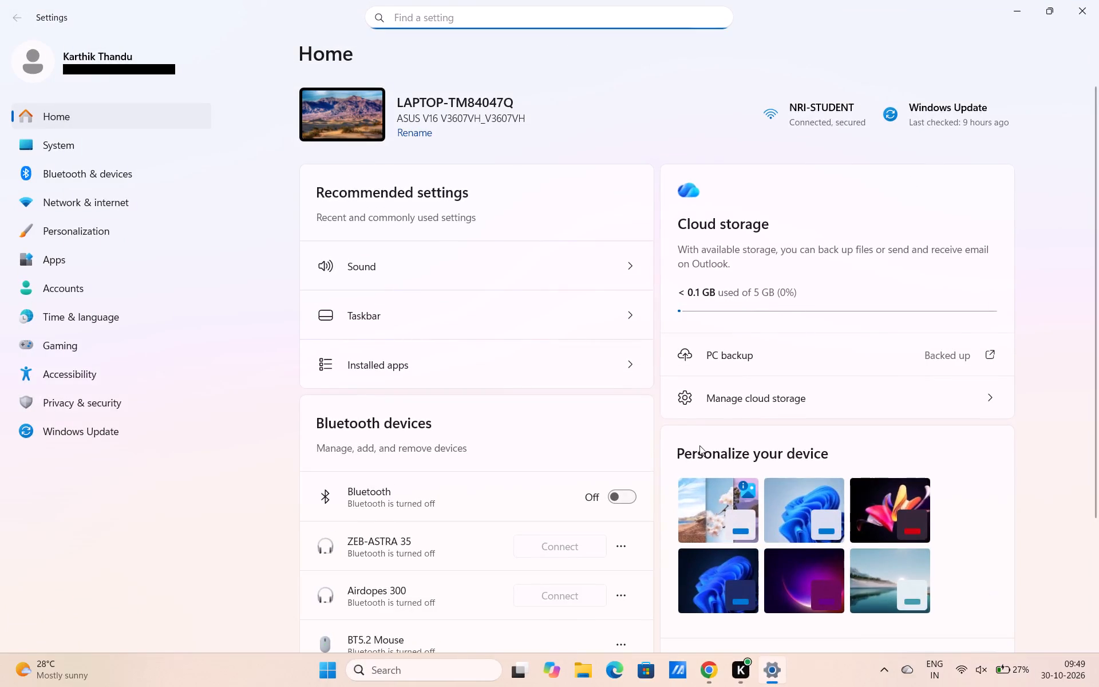
left_click(17, 204)
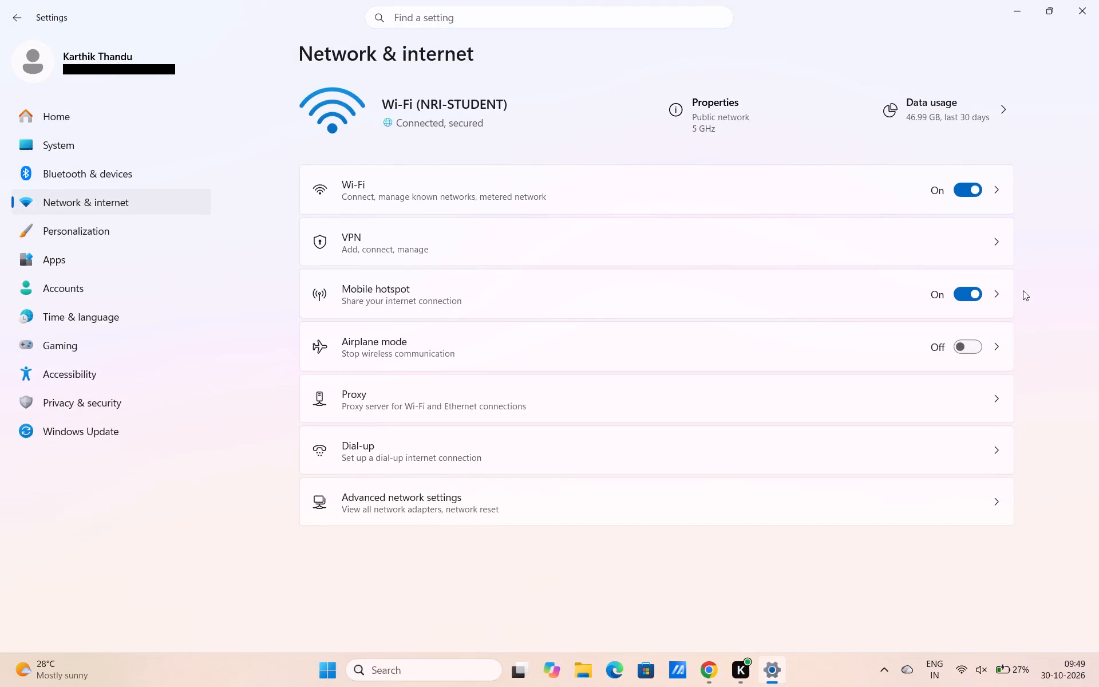
left_click(1006, 292)
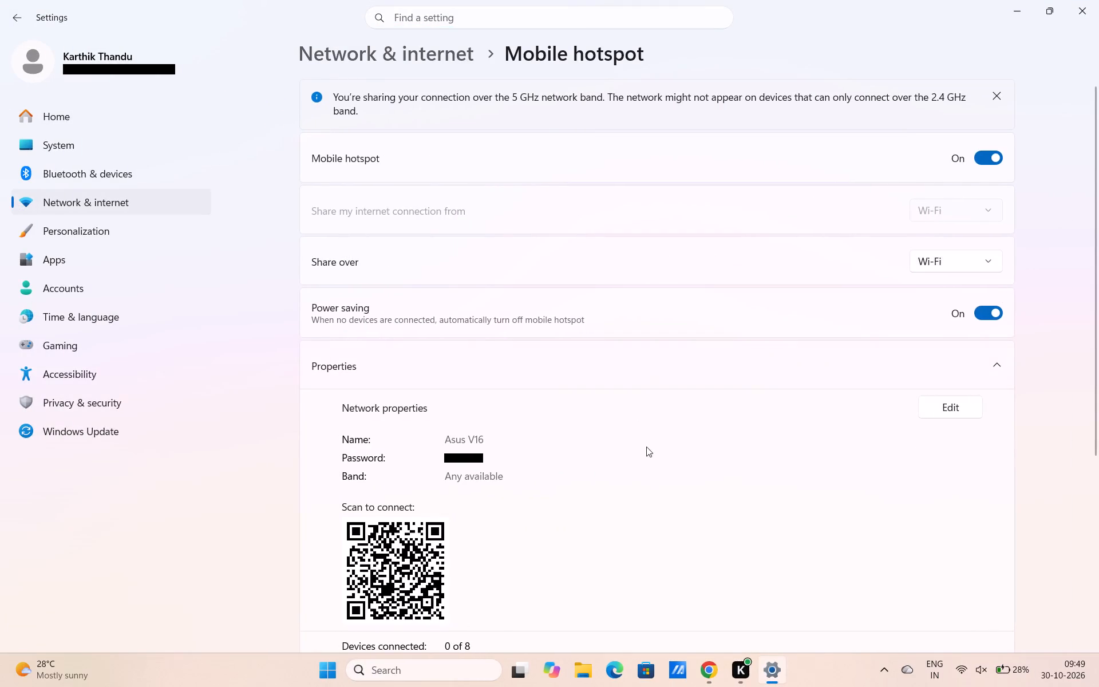
scroll(640, 451, "down", 2)
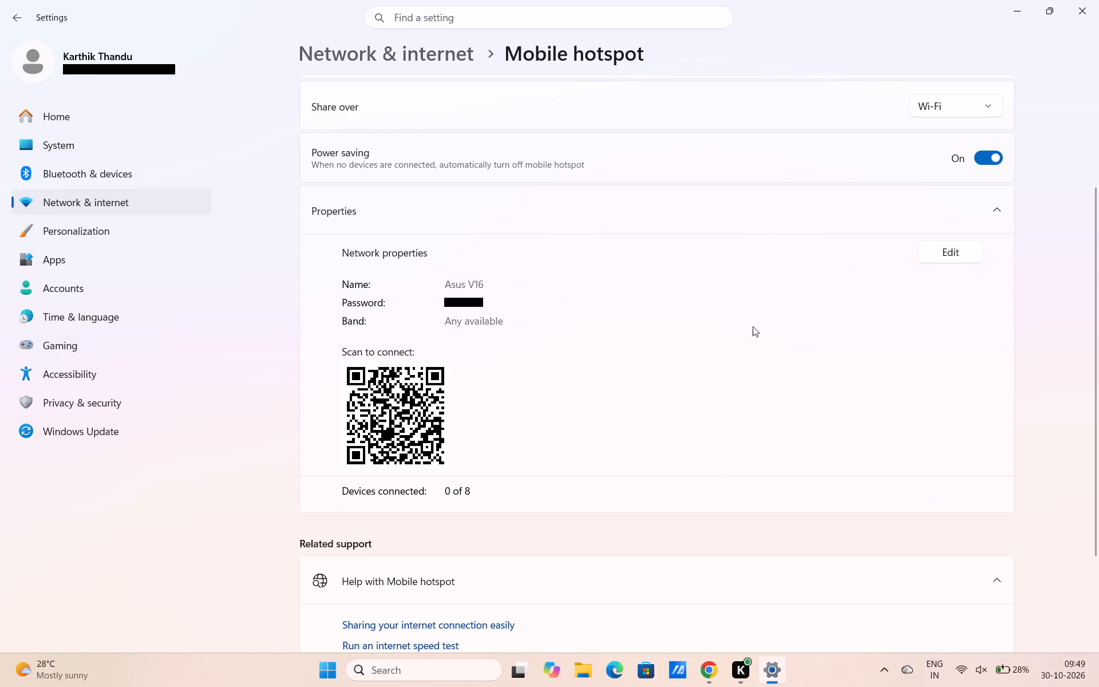
left_click(1090, 13)
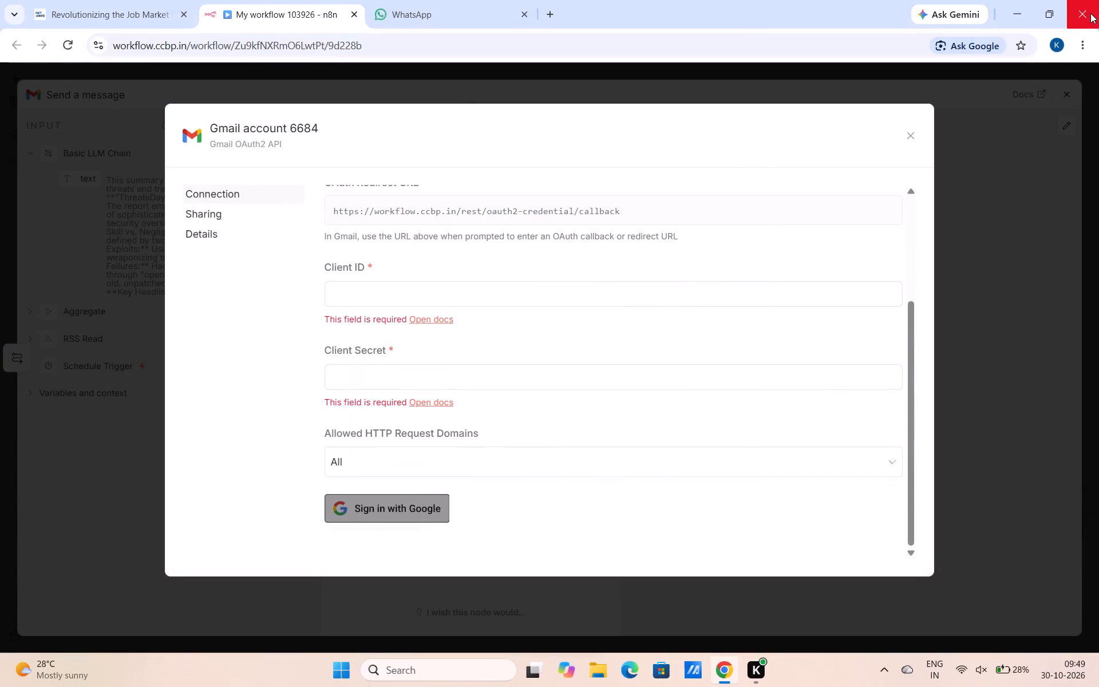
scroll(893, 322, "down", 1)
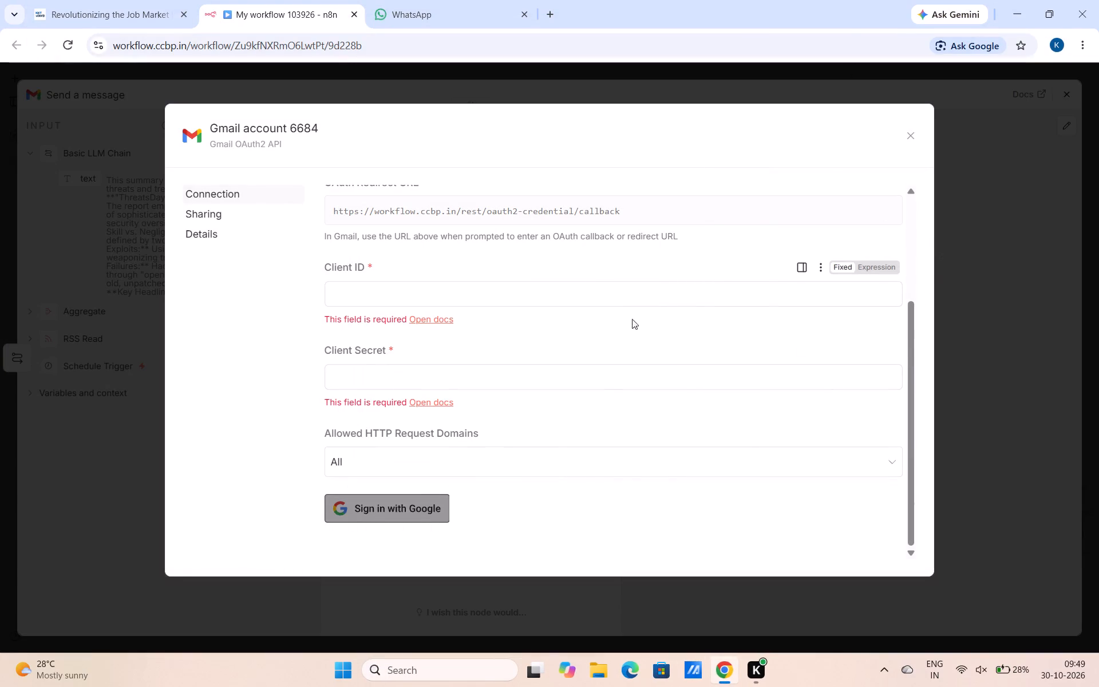
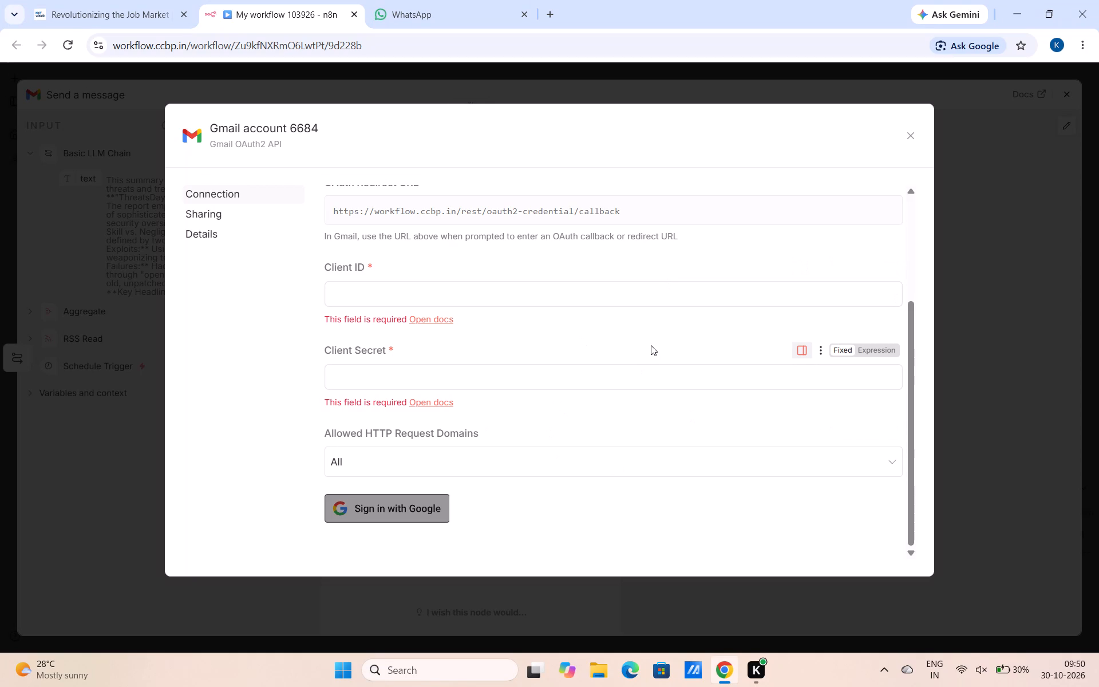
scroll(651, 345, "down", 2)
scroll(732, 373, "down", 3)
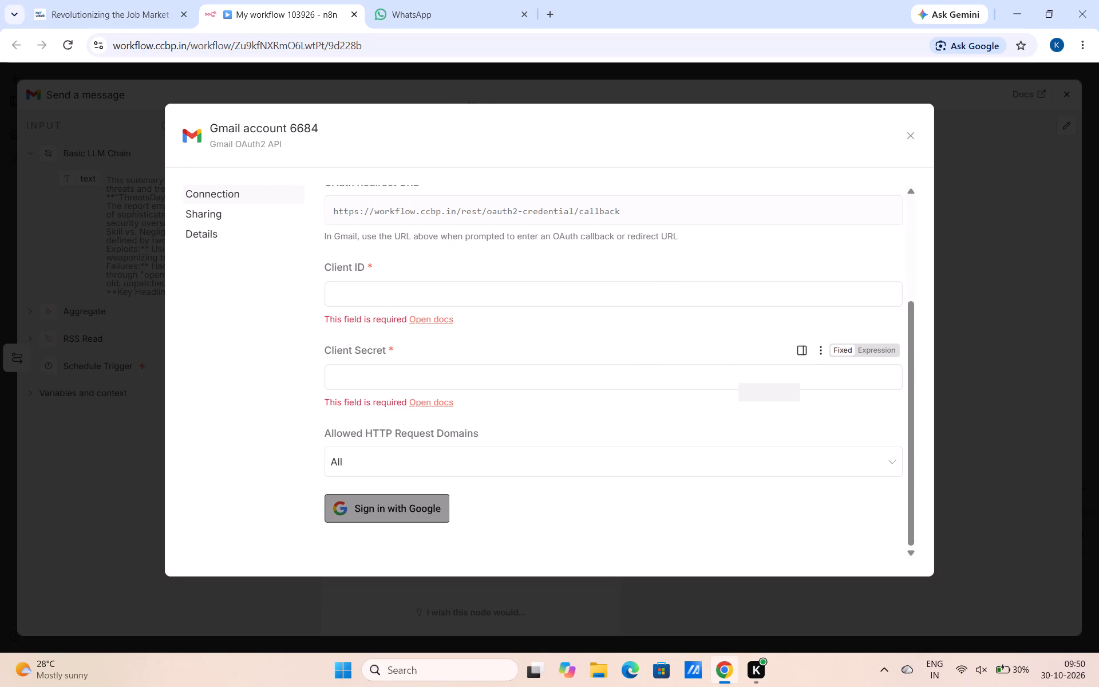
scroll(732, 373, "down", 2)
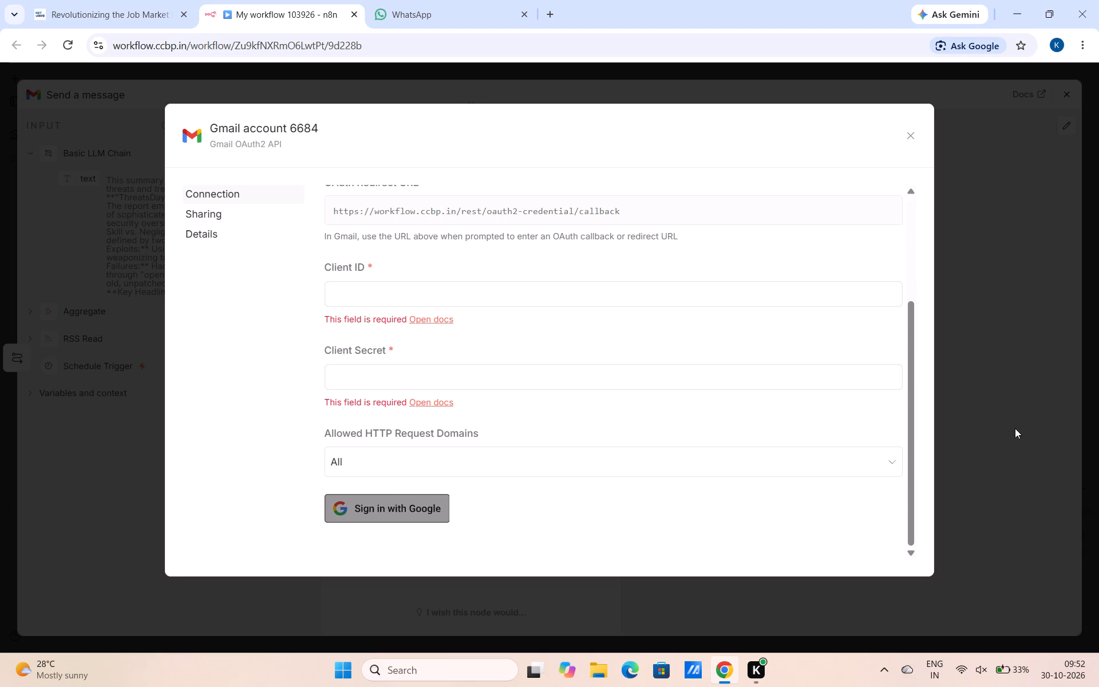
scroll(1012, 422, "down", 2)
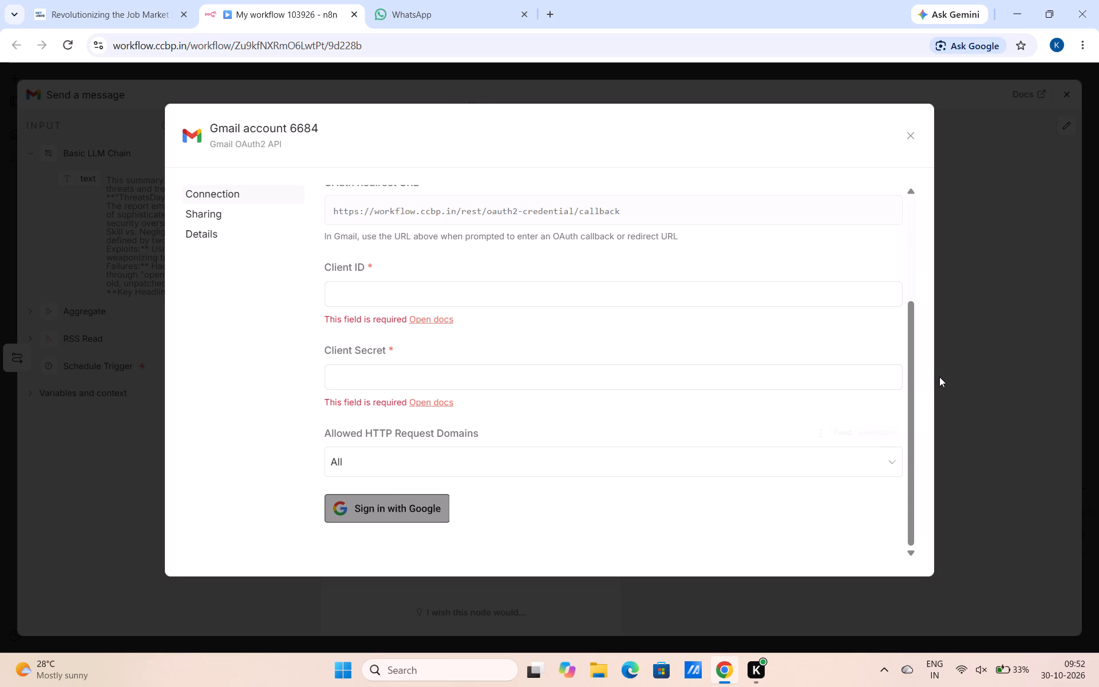